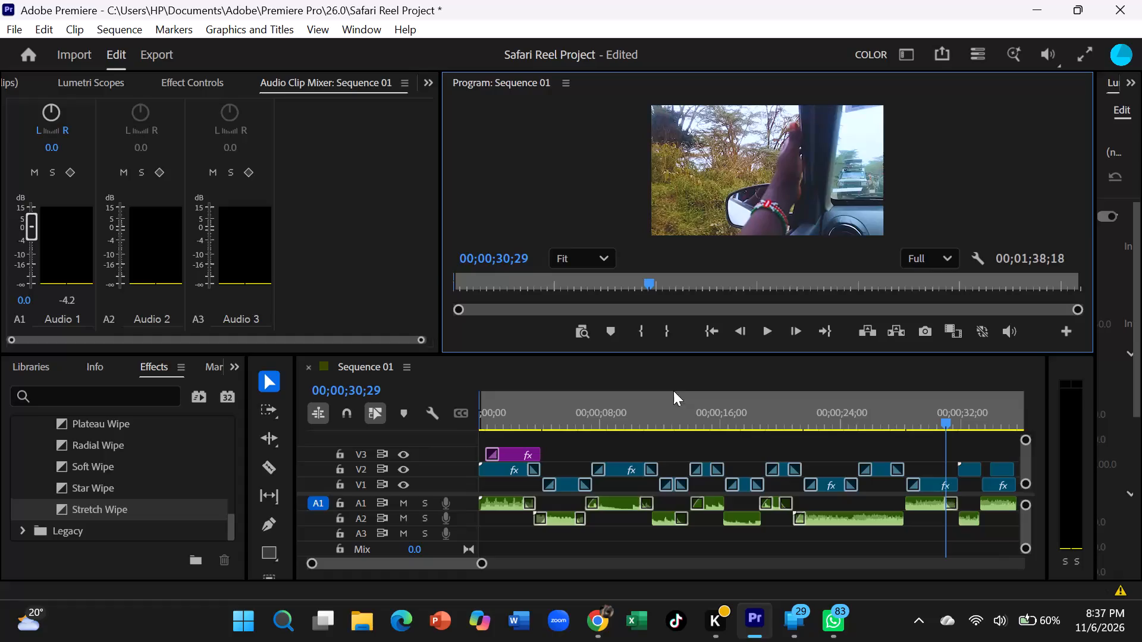
Play back Sequence 01 from 00;00;30;29, move the playhead back to 00;00;20;25 and review the edit from there.
{"action": "left_click", "coordinate": [767, 339]}
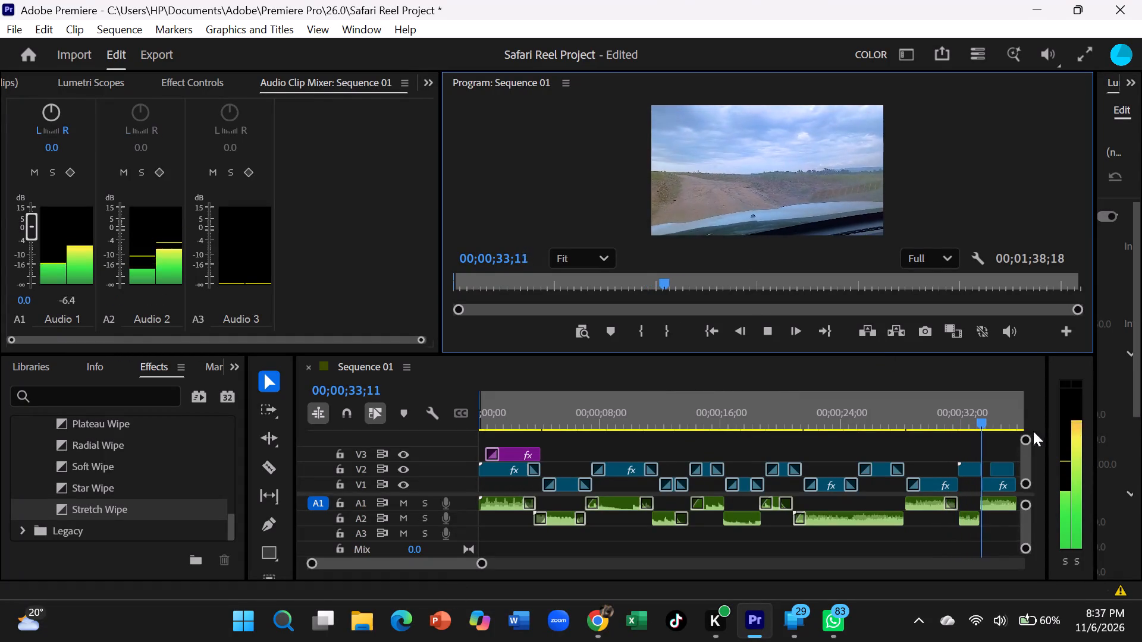
{"action": "left_click_drag", "start_coordinate": [986, 419], "coordinate": [789, 471]}
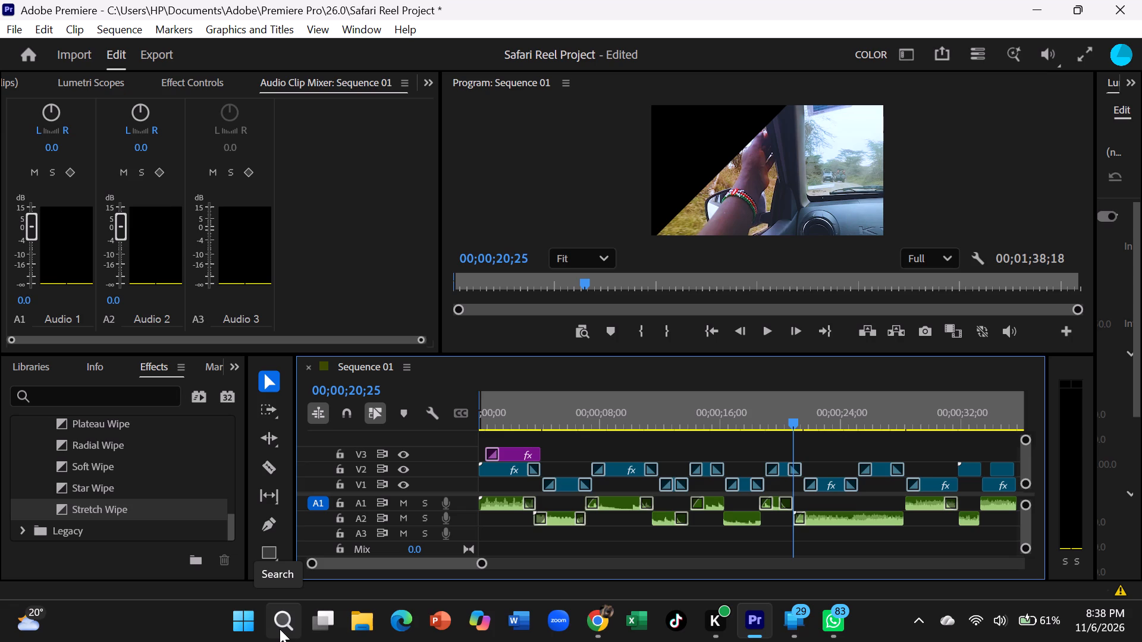
{"action": "key", "text": "space"}
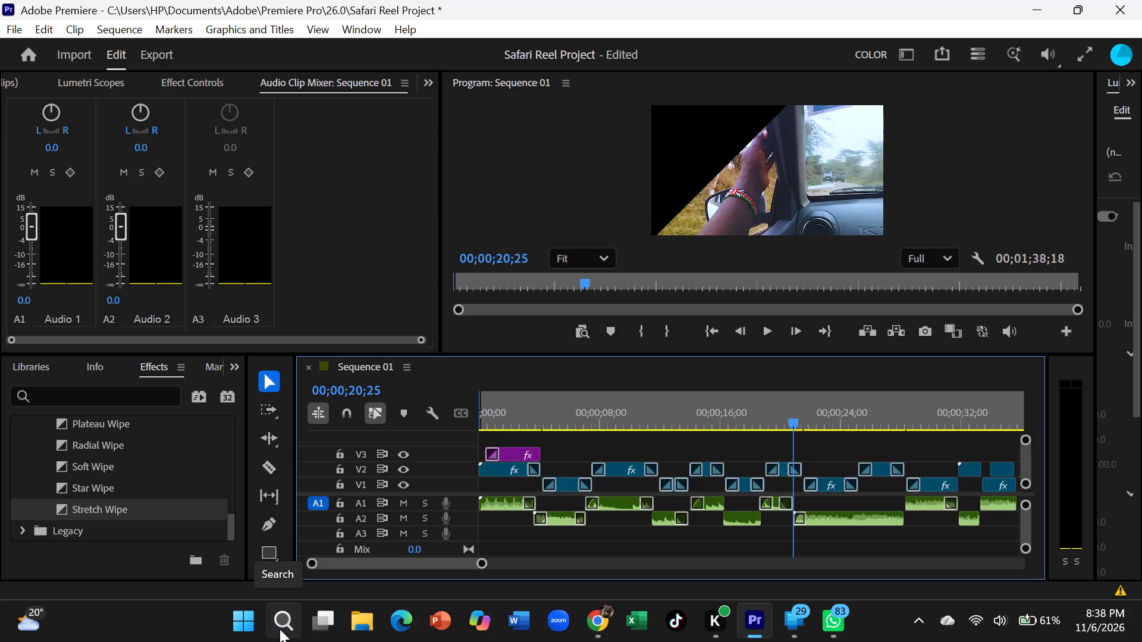
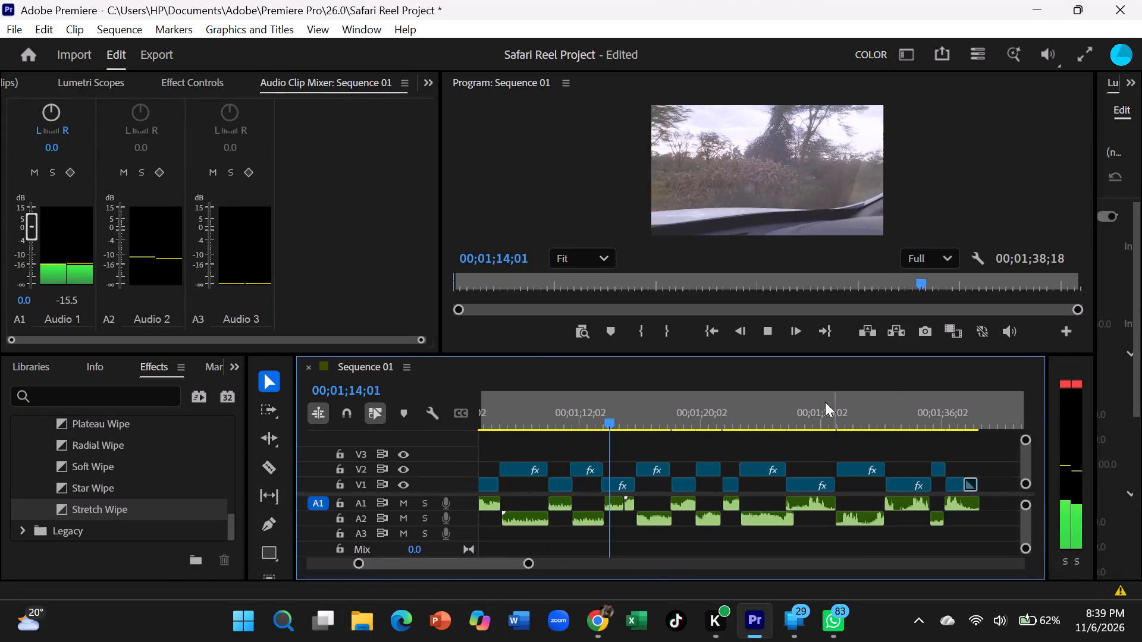
Scrub back through Sequence 01, play back the section up to 00;00;56;15, and return the playhead to 00;00;15;24.
{"action": "left_click_drag", "start_coordinate": [617, 414], "coordinate": [465, 465]}
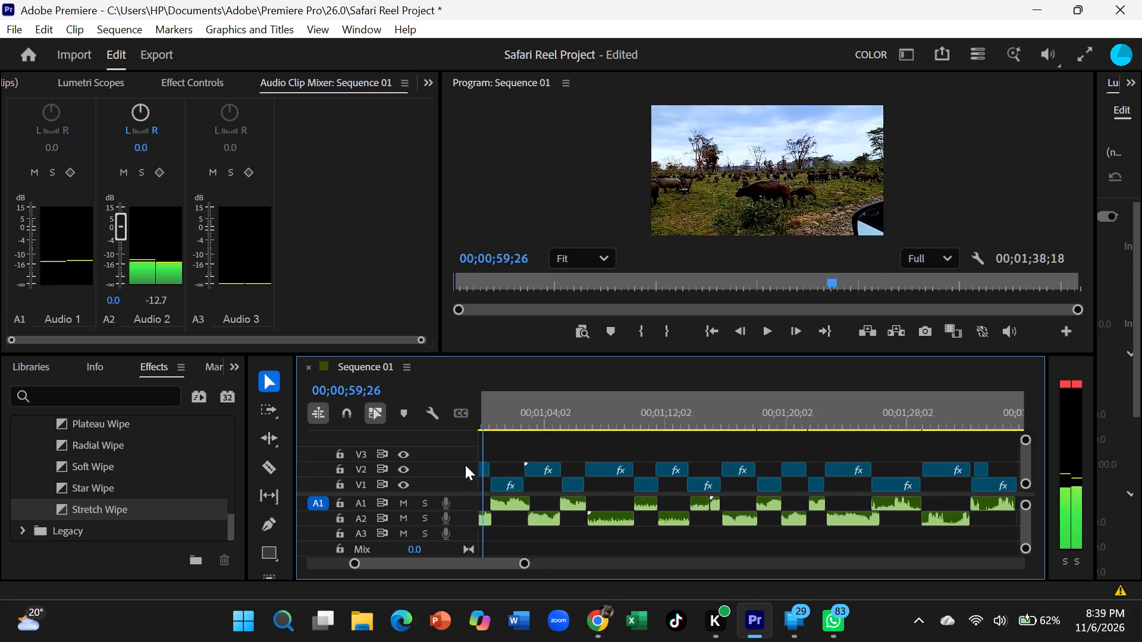
{"action": "left_click_drag", "start_coordinate": [465, 465], "coordinate": [465, 464]}
{"action": "left_click", "coordinate": [763, 326]}
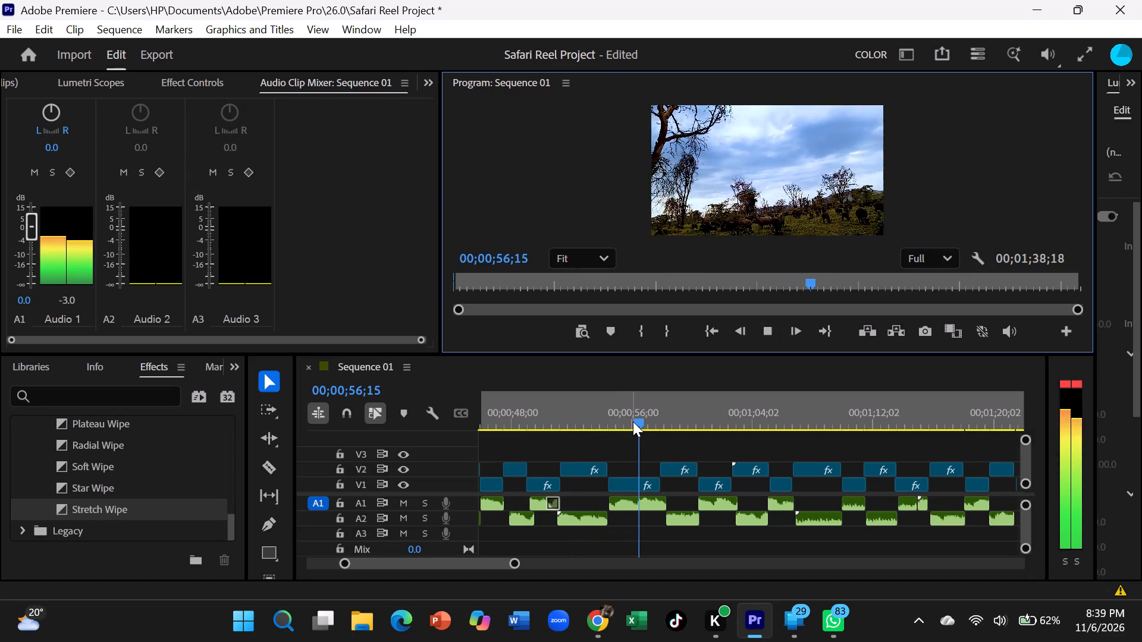
{"action": "left_click_drag", "start_coordinate": [633, 421], "coordinate": [467, 460]}
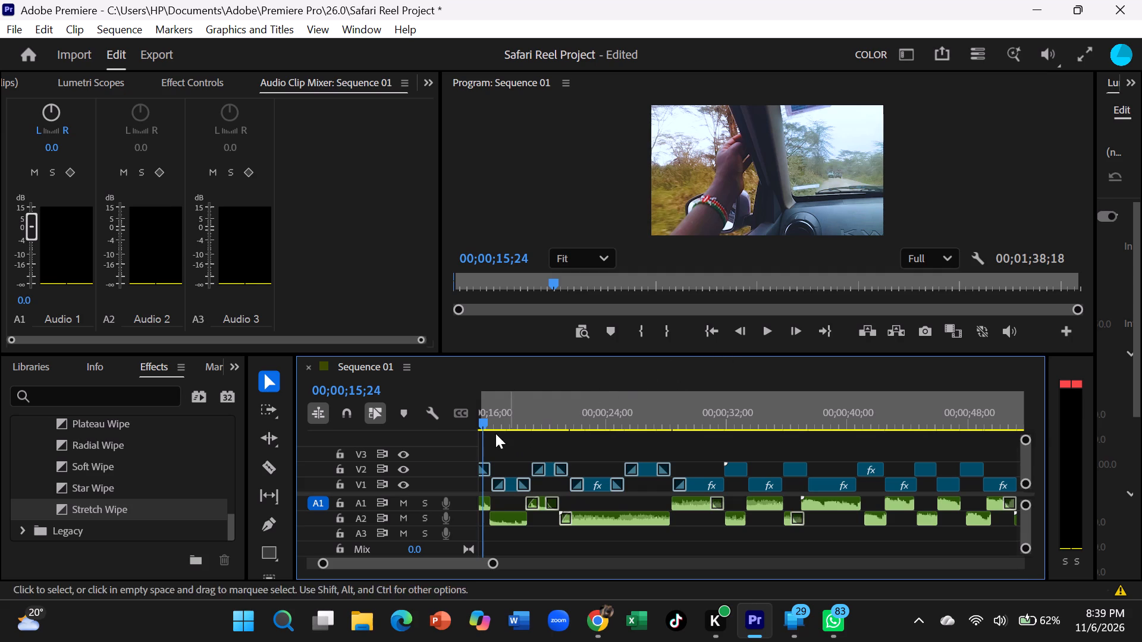
Apply the 3D Spin transition from the Transformers group to the end of the V1 clip finishing just before 00;00;32;00.
{"action": "scroll", "coordinate": [184, 495], "scroll_direction": "down", "scroll_amount": 1}
{"action": "scroll", "coordinate": [129, 487], "scroll_direction": "up", "scroll_amount": 5}
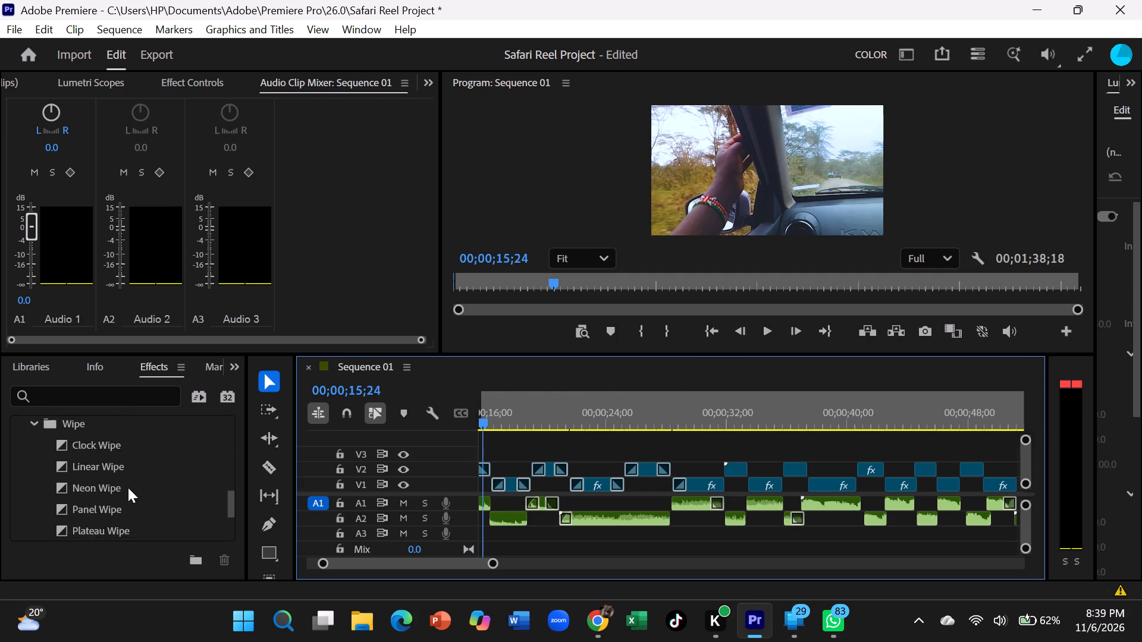
{"action": "scroll", "coordinate": [128, 487], "scroll_direction": "up", "scroll_amount": 4}
{"action": "left_click", "coordinate": [34, 474]}
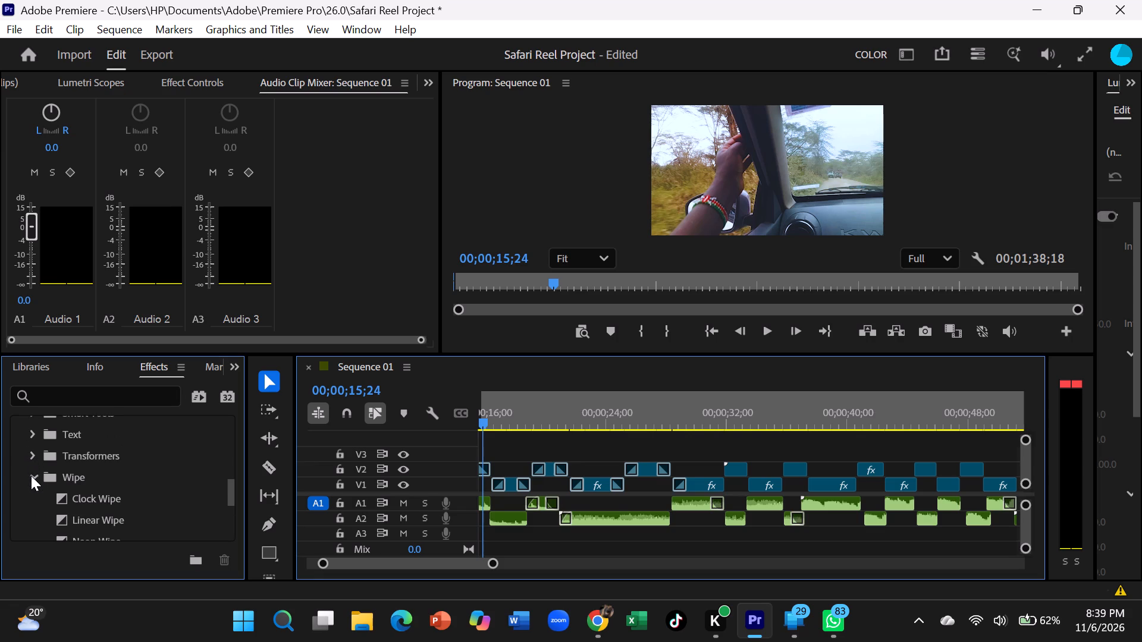
{"action": "left_click", "coordinate": [29, 476]}
{"action": "left_click_drag", "start_coordinate": [89, 511], "coordinate": [578, 517]}
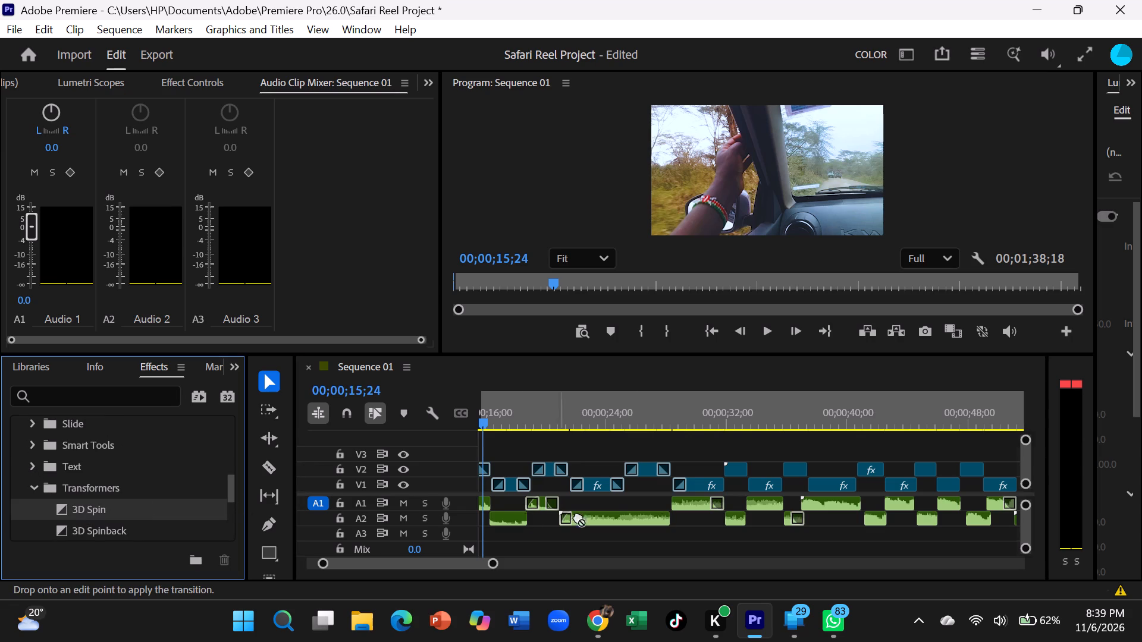
{"action": "left_click_drag", "start_coordinate": [578, 517], "coordinate": [723, 484]}
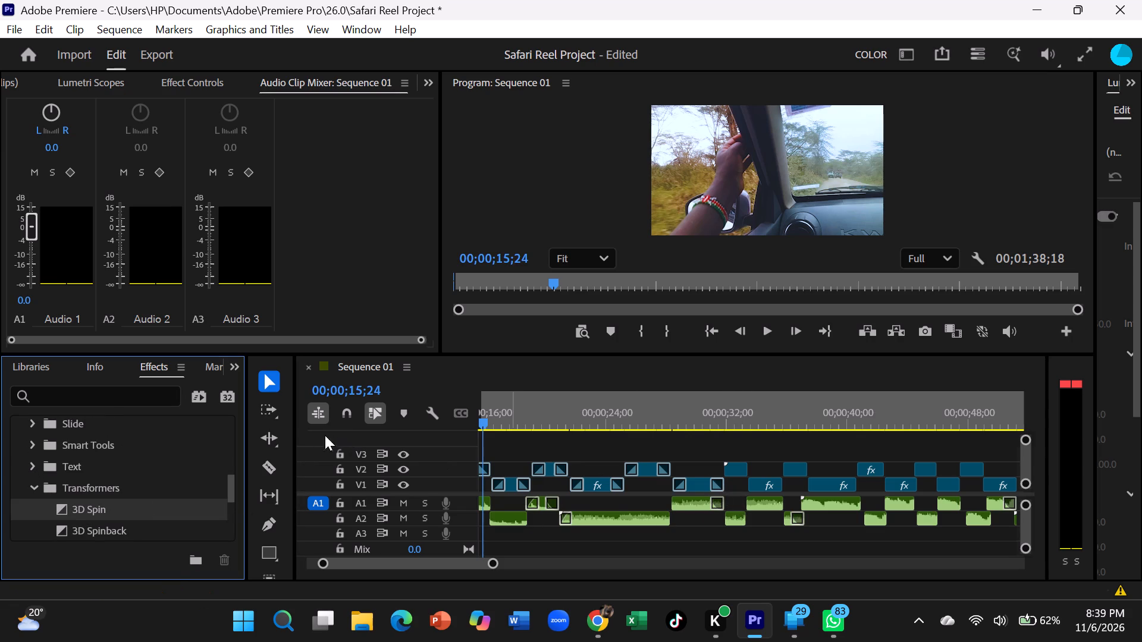
Apply 3D Spinback to the start and Frame to the end of the short V2 clip beginning at about 00;00;32;00.
{"action": "scroll", "coordinate": [193, 440], "scroll_direction": "down", "scroll_amount": 1}
{"action": "left_click_drag", "start_coordinate": [126, 512], "coordinate": [524, 436]}
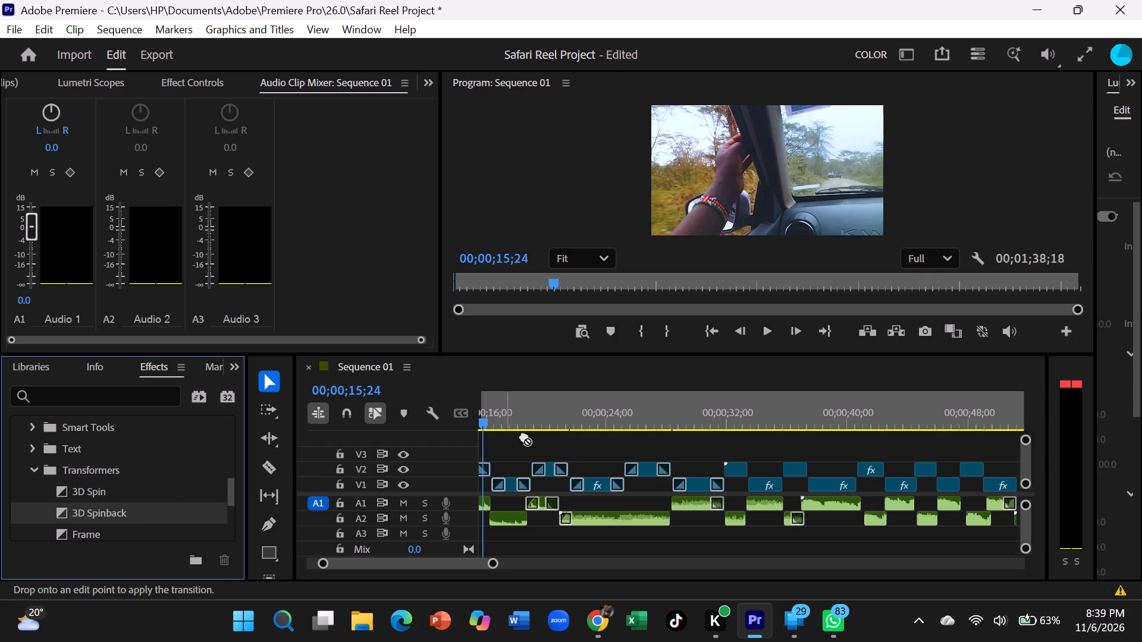
{"action": "left_click_drag", "start_coordinate": [524, 436], "coordinate": [734, 477]}
{"action": "left_click_drag", "start_coordinate": [167, 503], "coordinate": [628, 482]}
{"action": "left_click_drag", "start_coordinate": [628, 482], "coordinate": [730, 475]}
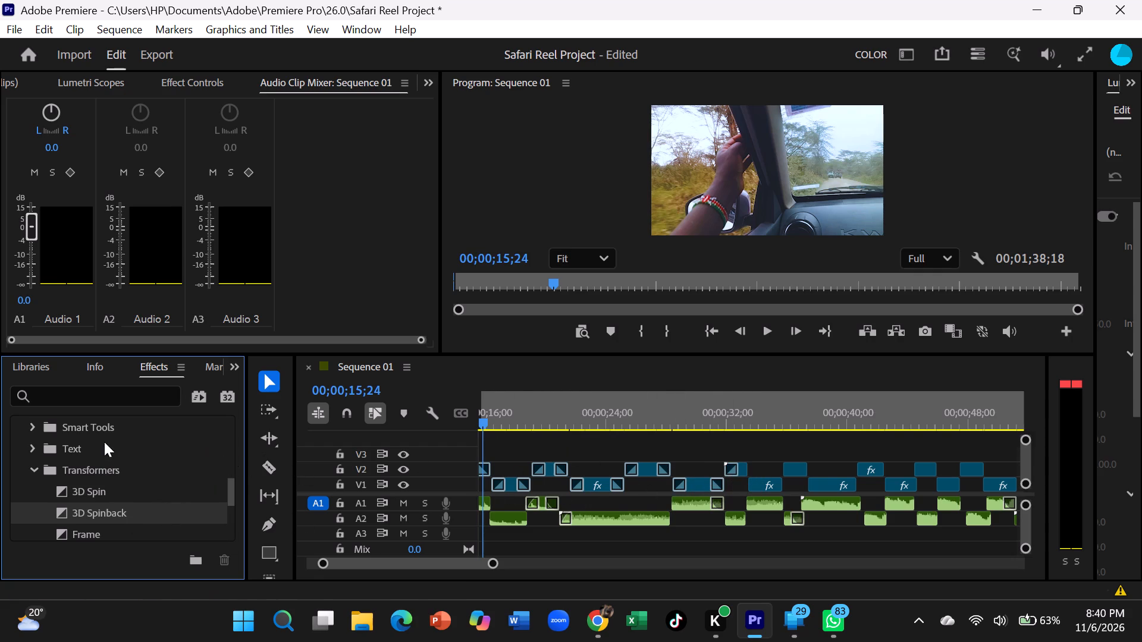
{"action": "scroll", "coordinate": [94, 445], "scroll_direction": "down", "scroll_amount": 2}
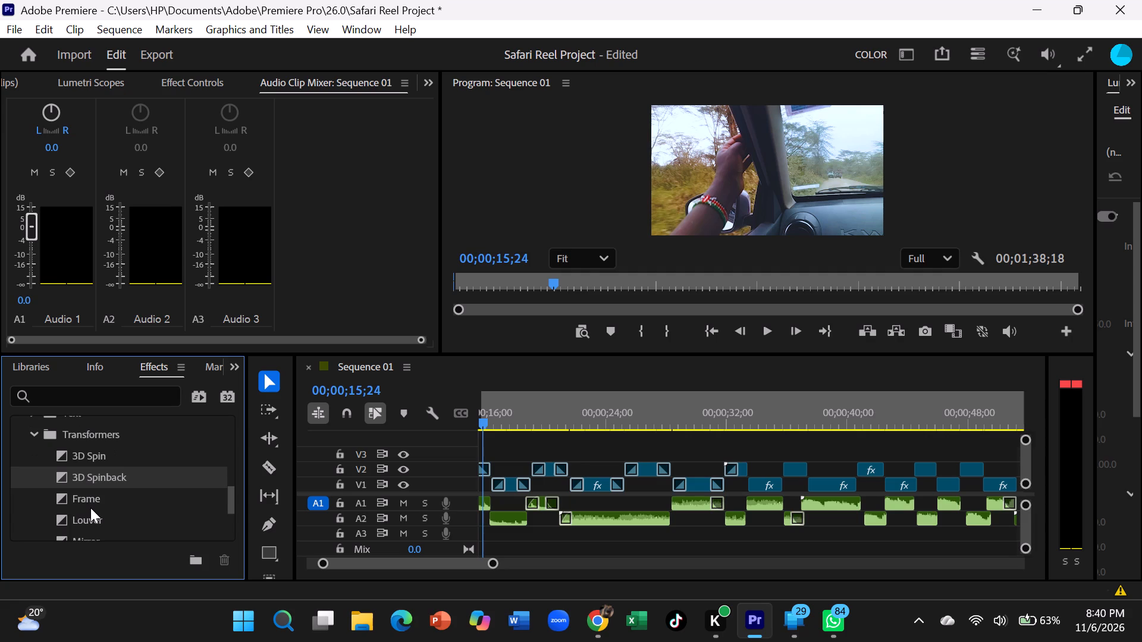
{"action": "left_click_drag", "start_coordinate": [88, 498], "coordinate": [749, 494]}
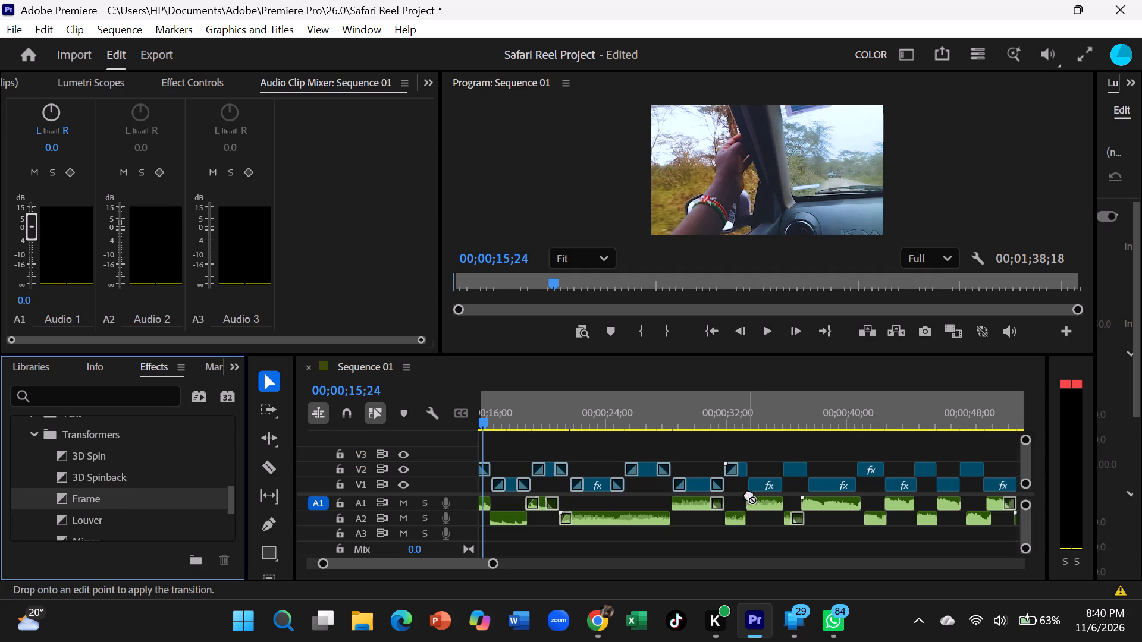
{"action": "left_click_drag", "start_coordinate": [749, 494], "coordinate": [749, 467]}
{"action": "left_click_drag", "start_coordinate": [749, 467], "coordinate": [739, 469]}
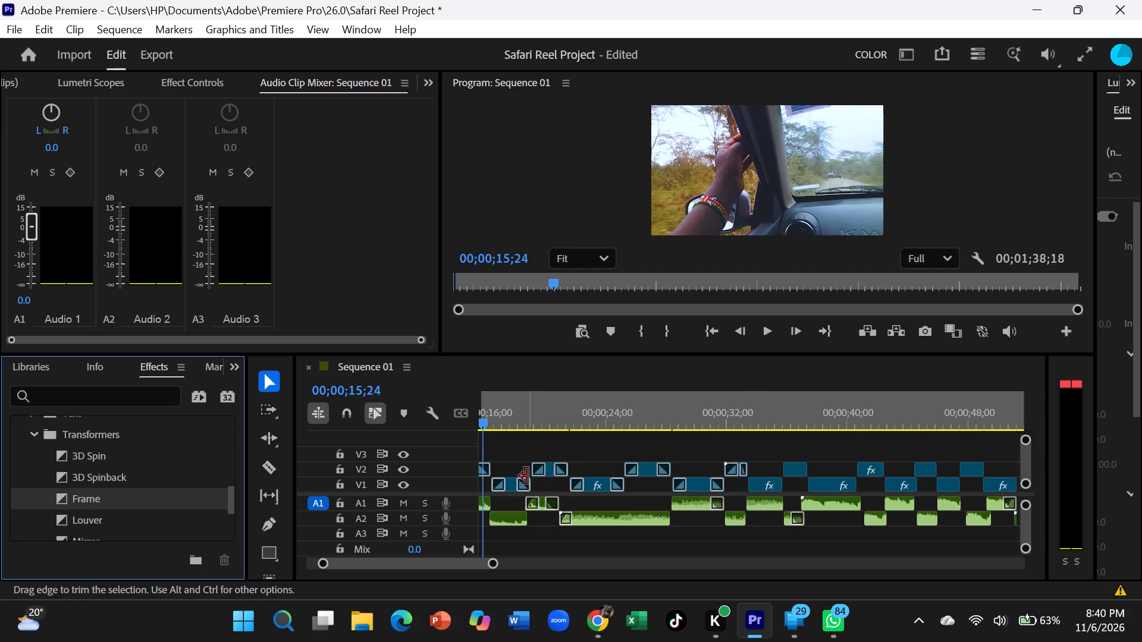
Apply Louver to the start and Mirror to the end of the V1 clip beginning at about 33 seconds.
{"action": "scroll", "coordinate": [145, 486], "scroll_direction": "down", "scroll_amount": 2}
{"action": "left_click_drag", "start_coordinate": [111, 480], "coordinate": [755, 495]}
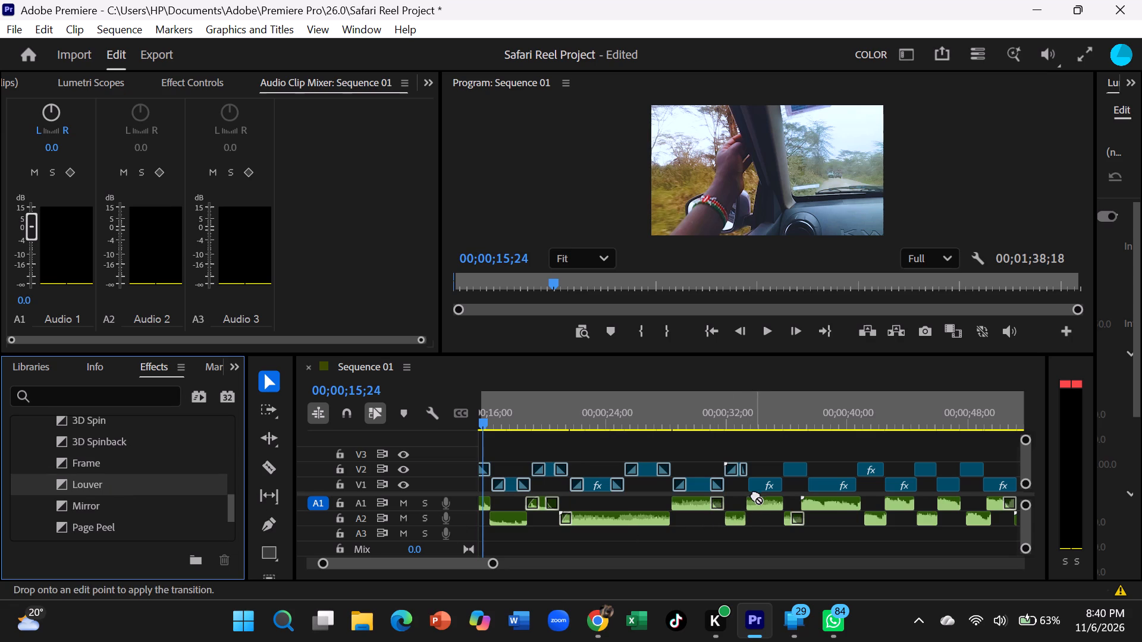
{"action": "left_click_drag", "start_coordinate": [755, 495], "coordinate": [757, 490]}
{"action": "scroll", "coordinate": [164, 455], "scroll_direction": "down", "scroll_amount": 1}
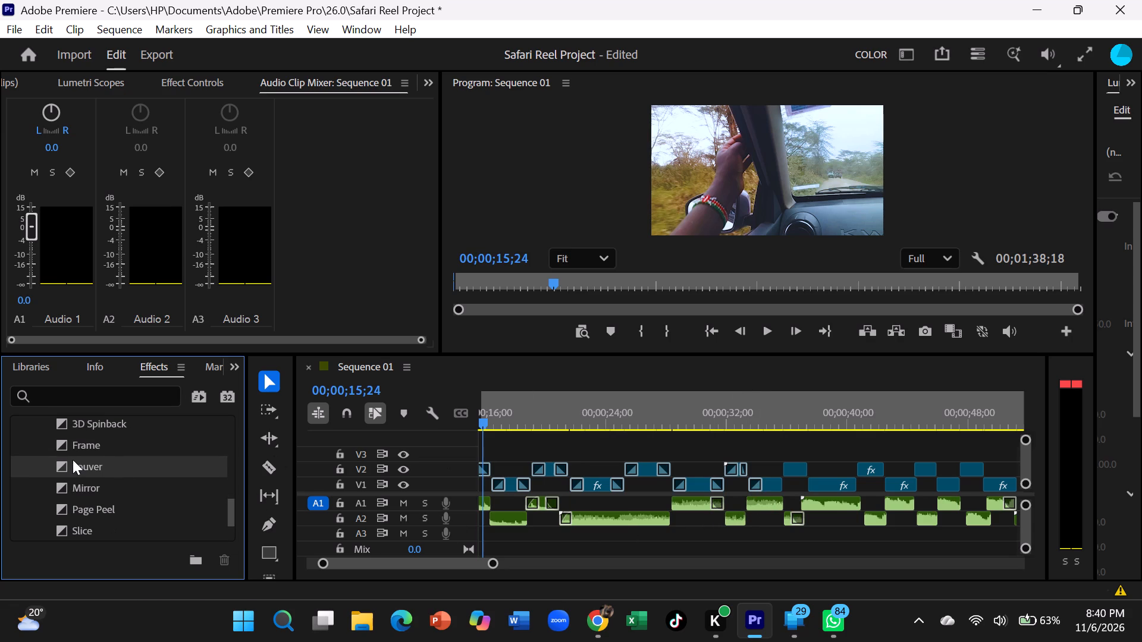
{"action": "left_click_drag", "start_coordinate": [76, 490], "coordinate": [766, 493]}
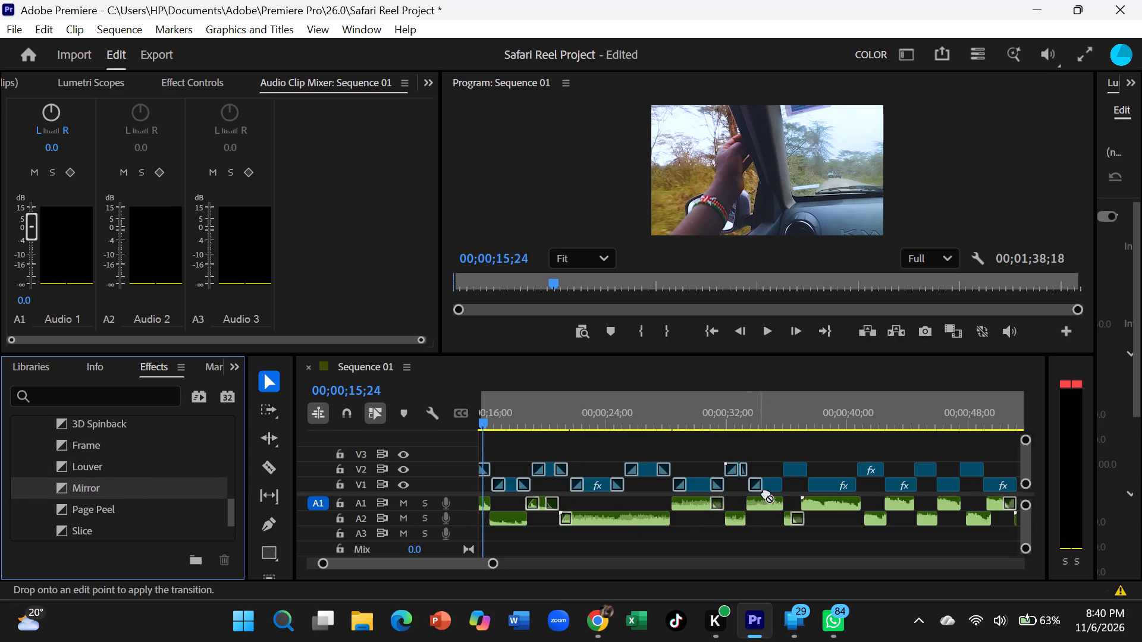
{"action": "left_click_drag", "start_coordinate": [766, 493], "coordinate": [776, 486]}
Apply Page Peel to the start and Slice to the end of the V2 clip beginning at about 36 seconds.
{"action": "scroll", "coordinate": [43, 451], "scroll_direction": "down", "scroll_amount": 1}
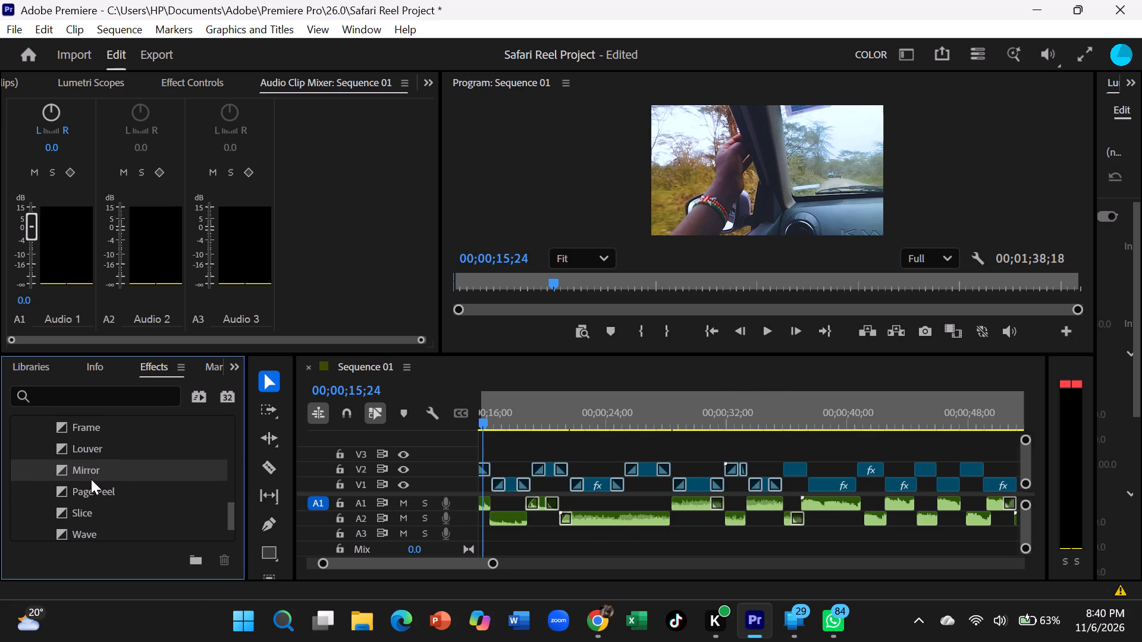
{"action": "left_click_drag", "start_coordinate": [93, 487], "coordinate": [780, 488]}
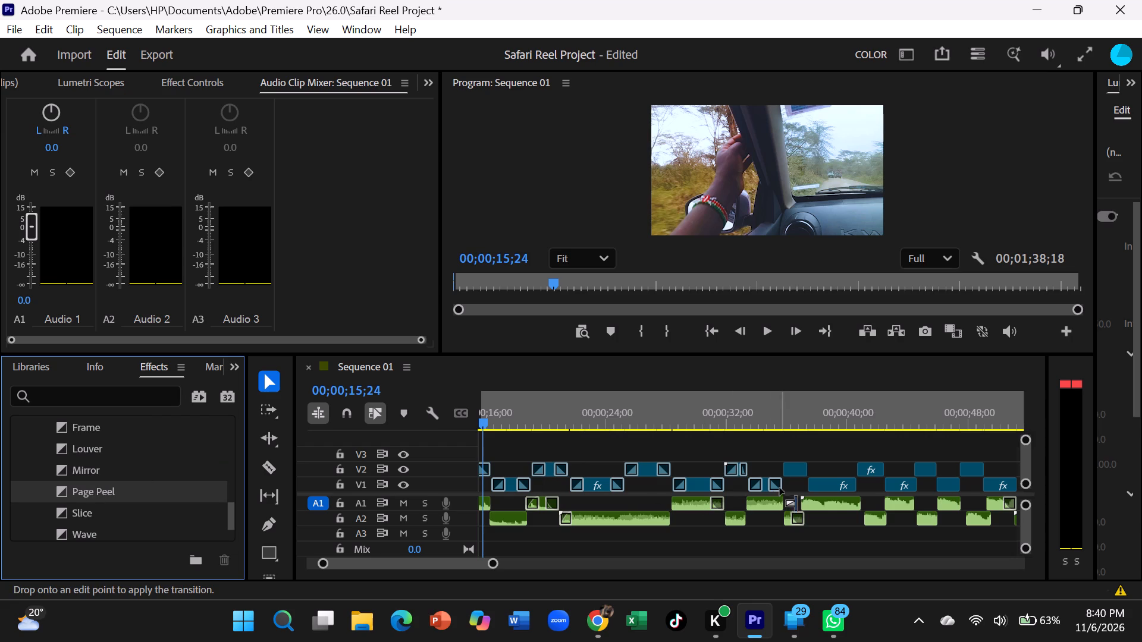
{"action": "left_click_drag", "start_coordinate": [780, 488], "coordinate": [787, 470]}
{"action": "scroll", "coordinate": [135, 458], "scroll_direction": "down", "scroll_amount": 1}
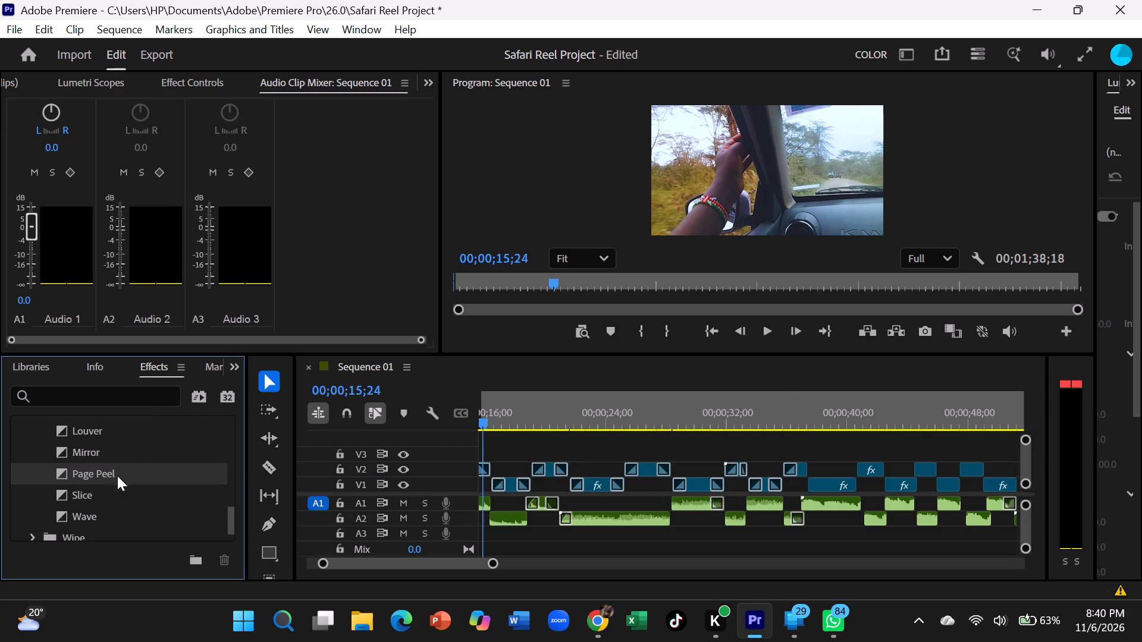
{"action": "left_click_drag", "start_coordinate": [111, 492], "coordinate": [793, 488]}
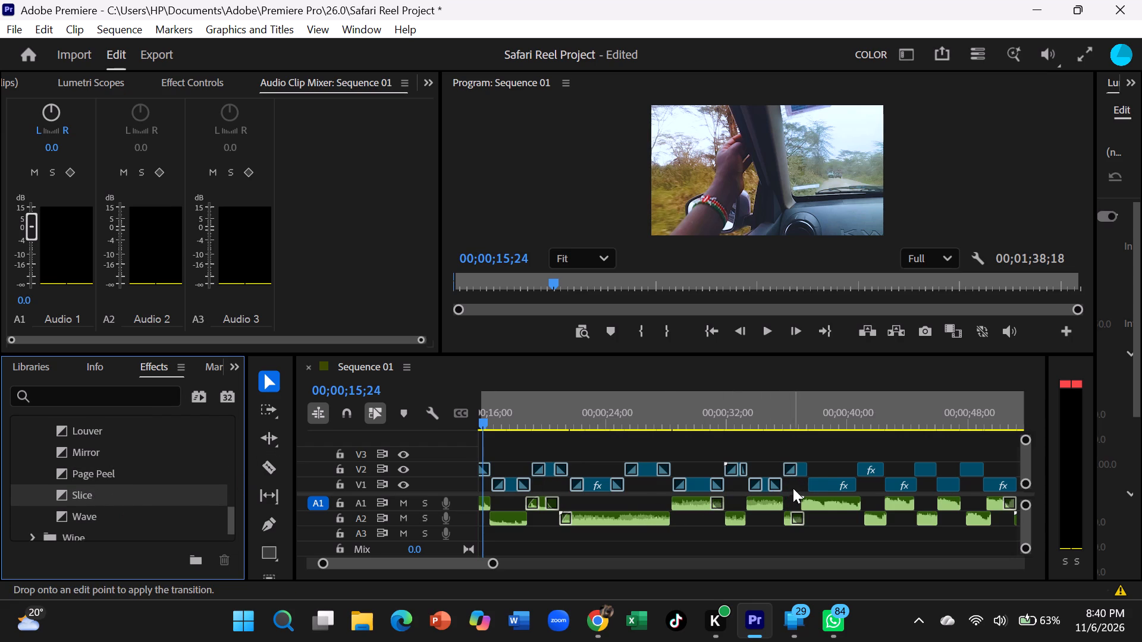
{"action": "left_click_drag", "start_coordinate": [793, 488], "coordinate": [800, 472]}
Apply the Wave transition to the start of the V1 clip beginning at about 37 seconds.
{"action": "scroll", "coordinate": [169, 482], "scroll_direction": "down", "scroll_amount": 2}
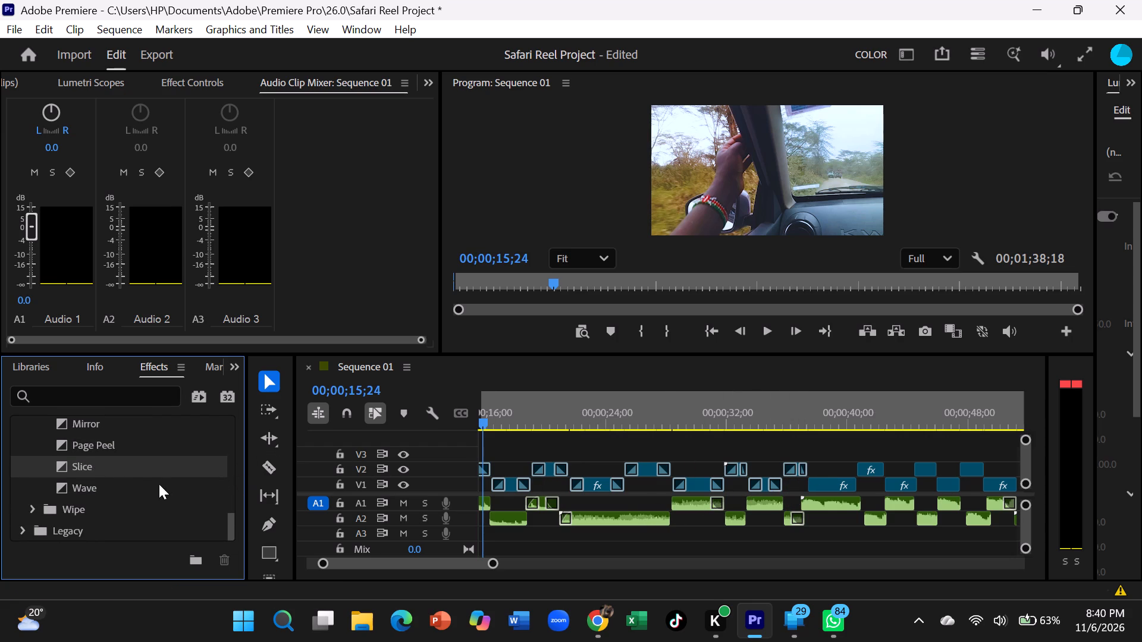
{"action": "left_click_drag", "start_coordinate": [140, 486], "coordinate": [788, 502]}
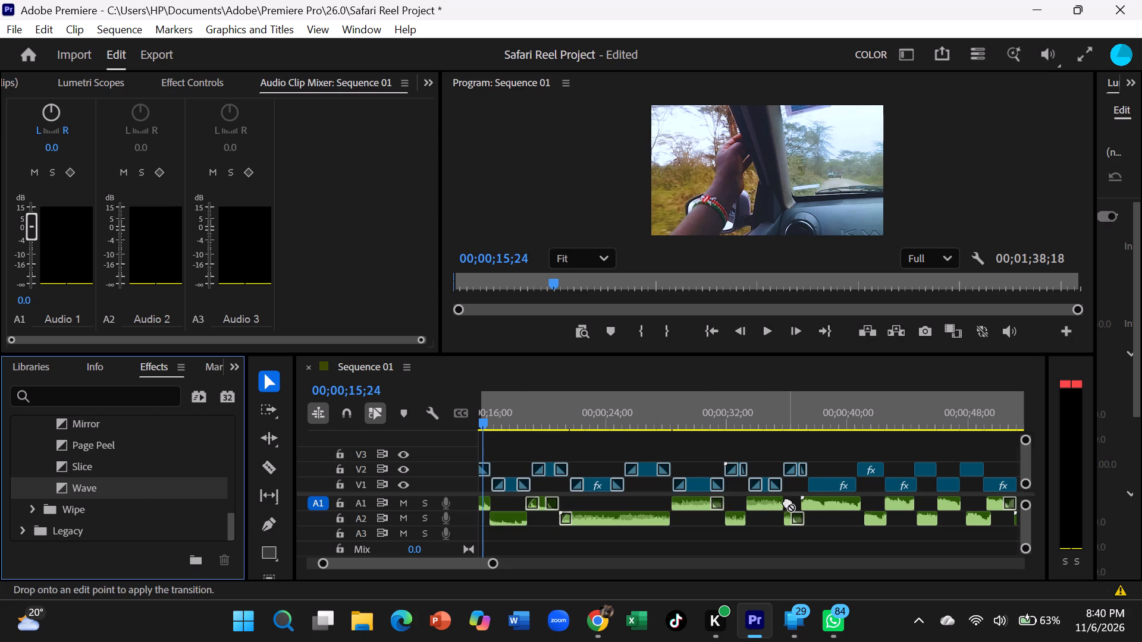
{"action": "left_click_drag", "start_coordinate": [788, 502], "coordinate": [818, 489]}
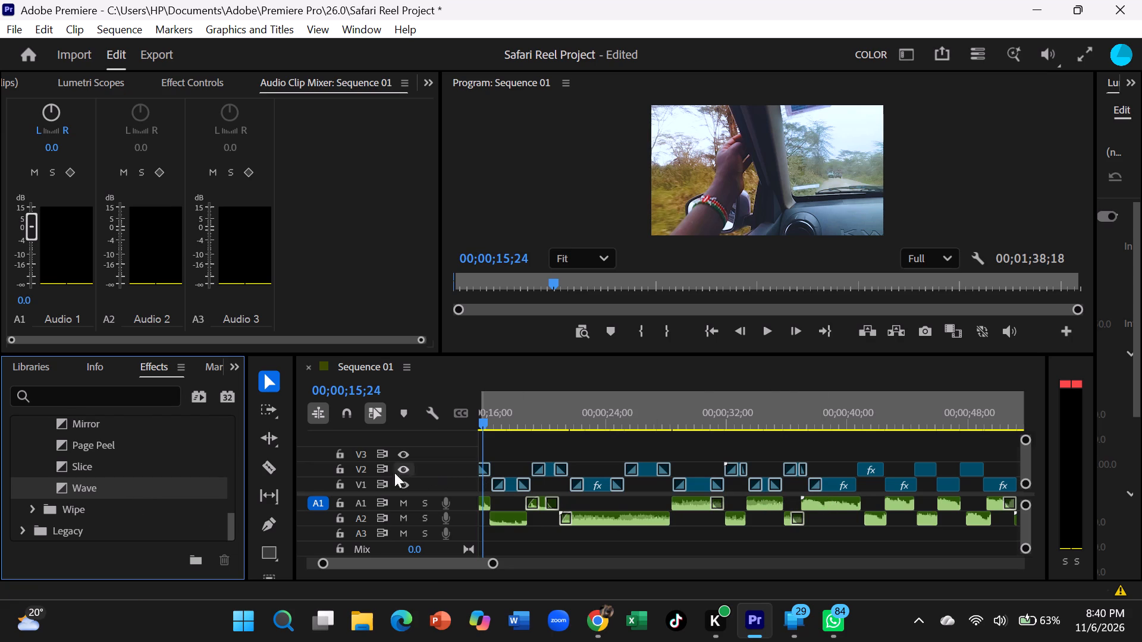
Play Sequence 01 briefly from 00;00;15;24, return the playhead to 00;00;00;00 and play the edit from the start.
{"action": "left_click", "coordinate": [775, 331]}
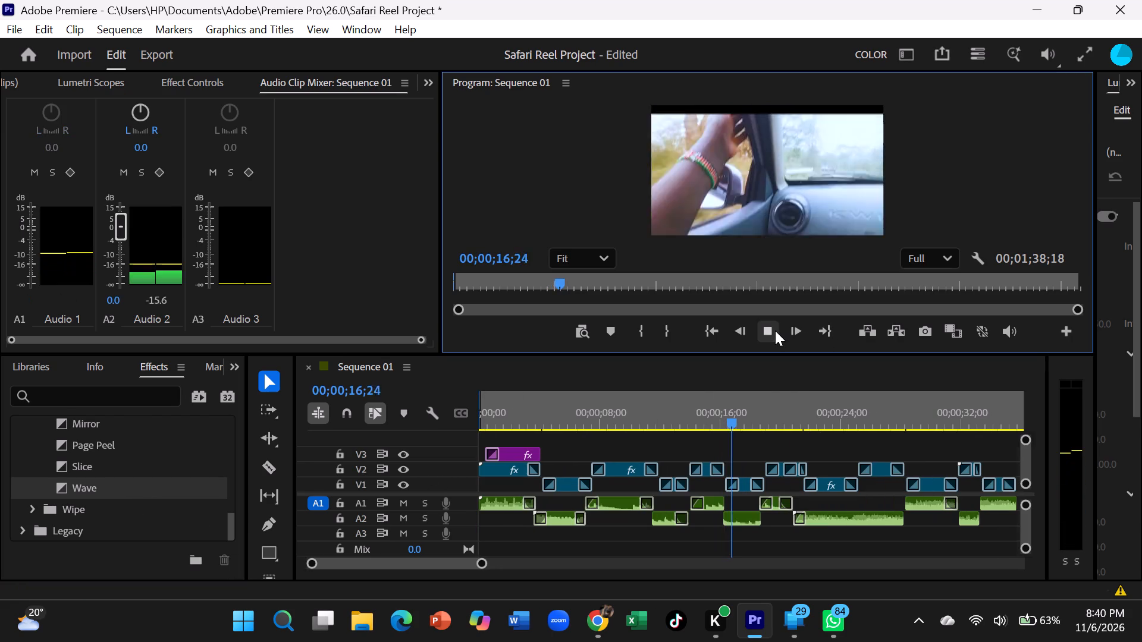
{"action": "left_click_drag", "start_coordinate": [755, 415], "coordinate": [723, 430]}
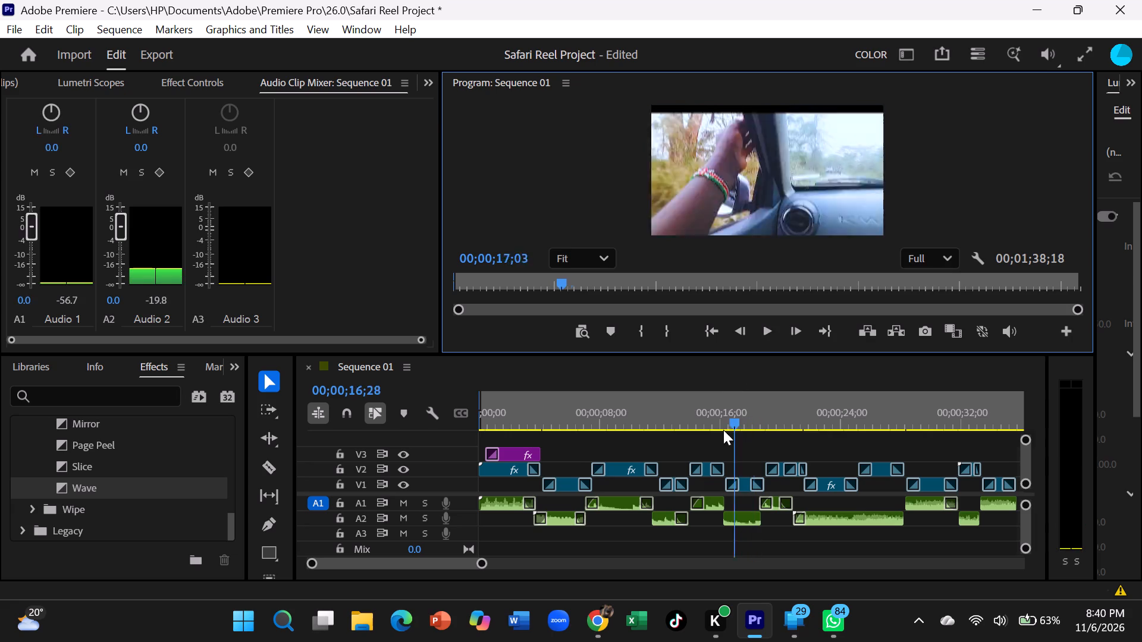
{"action": "left_click_drag", "start_coordinate": [723, 430], "coordinate": [457, 486]}
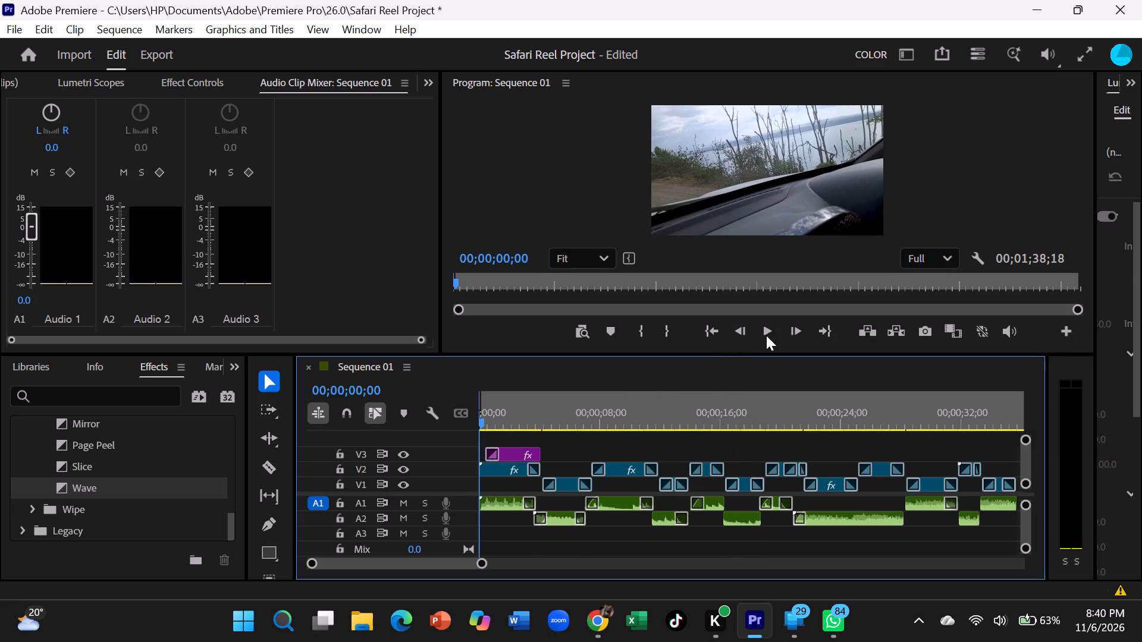
{"action": "left_click", "coordinate": [767, 335]}
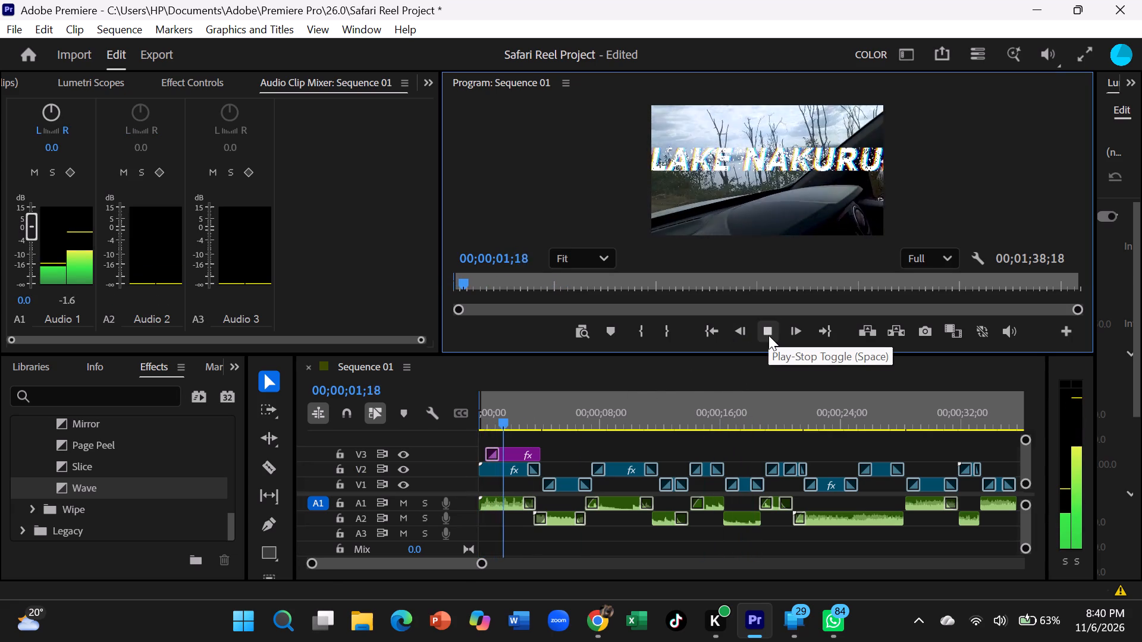
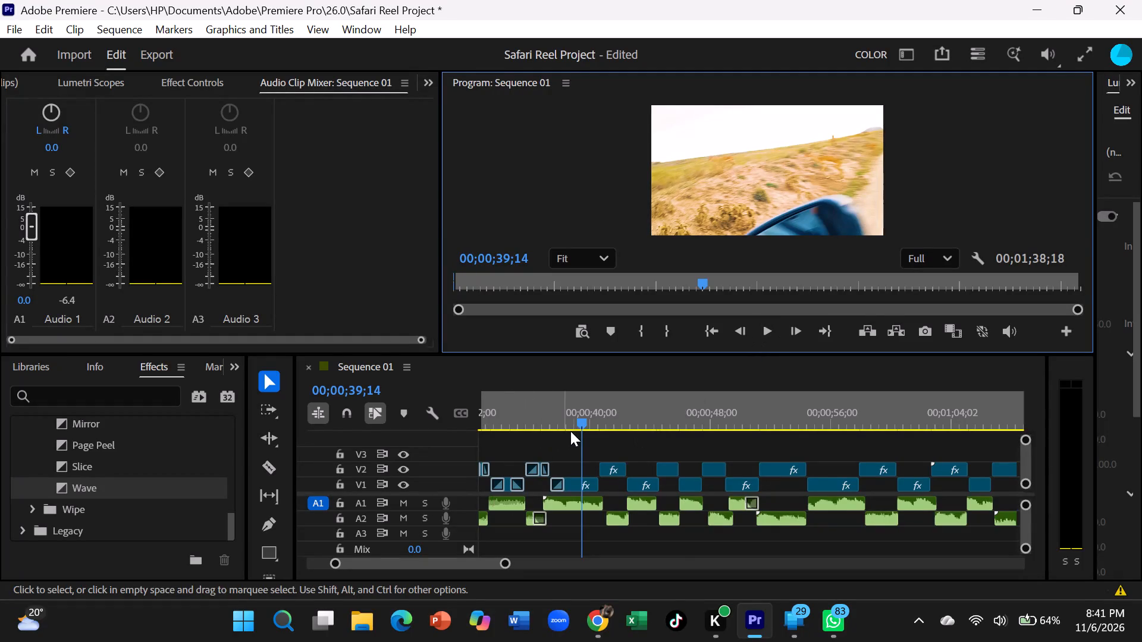
Move the playhead back to 00;00;22;04 and briefly play Sequence 01 to check the transitions there.
{"action": "left_click_drag", "start_coordinate": [579, 422], "coordinate": [468, 456]}
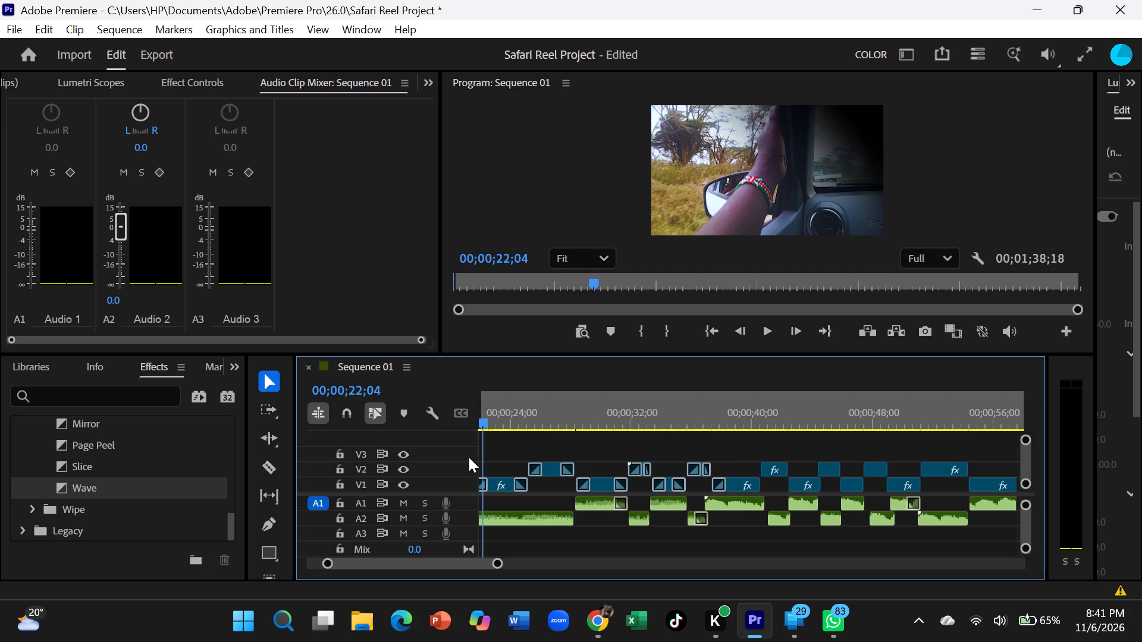
{"action": "left_click", "coordinate": [771, 333]}
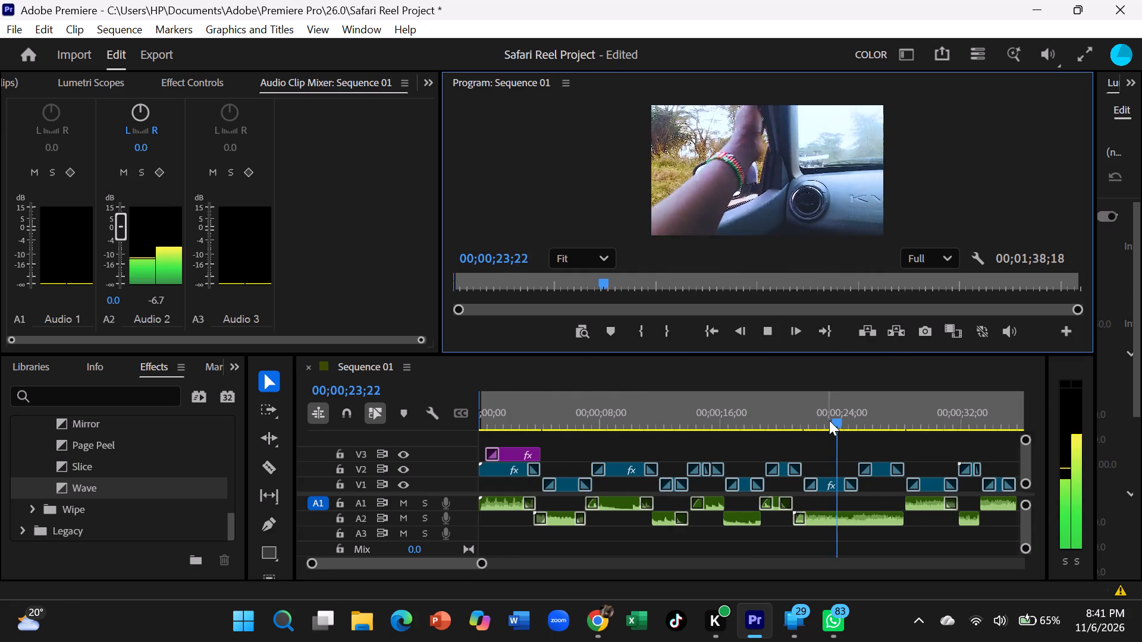
Play Sequence 01 twice from 00;00;00;00 to review the transitions, pausing the second playback at 00;00;22;01 and resuming it.
{"action": "left_click_drag", "start_coordinate": [838, 418], "coordinate": [451, 458]}
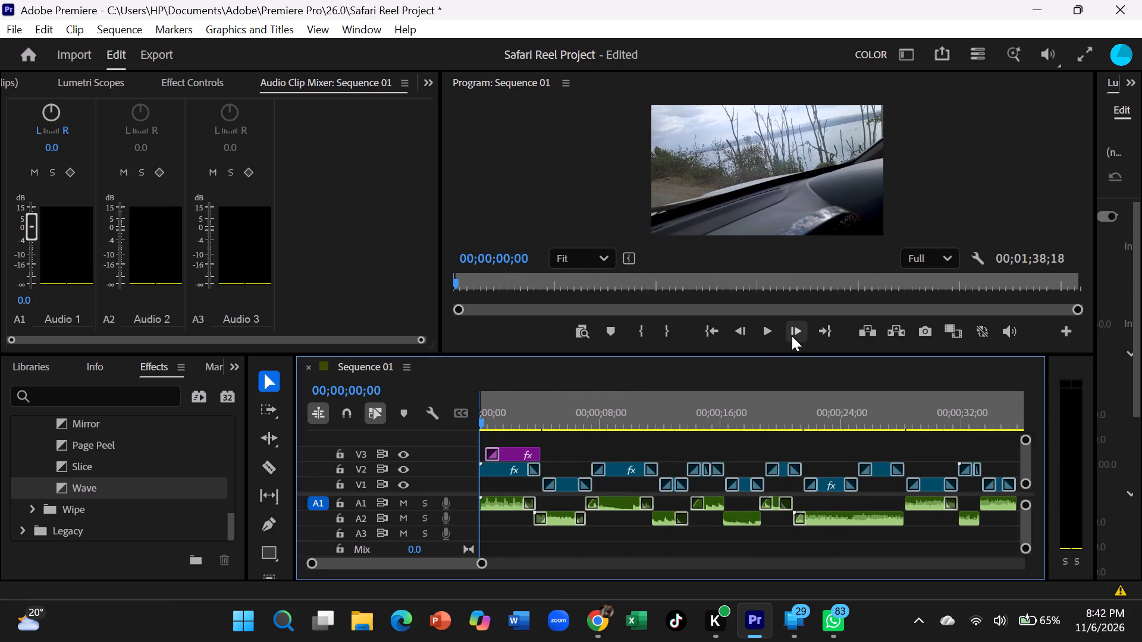
{"action": "left_click", "coordinate": [761, 326]}
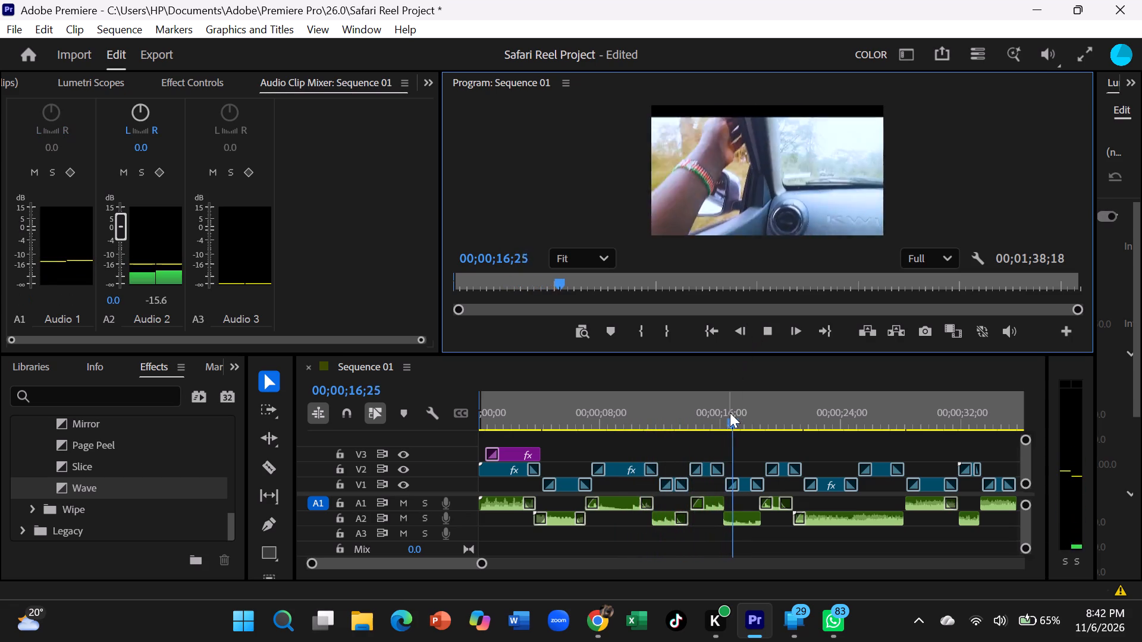
{"action": "left_click_drag", "start_coordinate": [759, 421], "coordinate": [468, 485]}
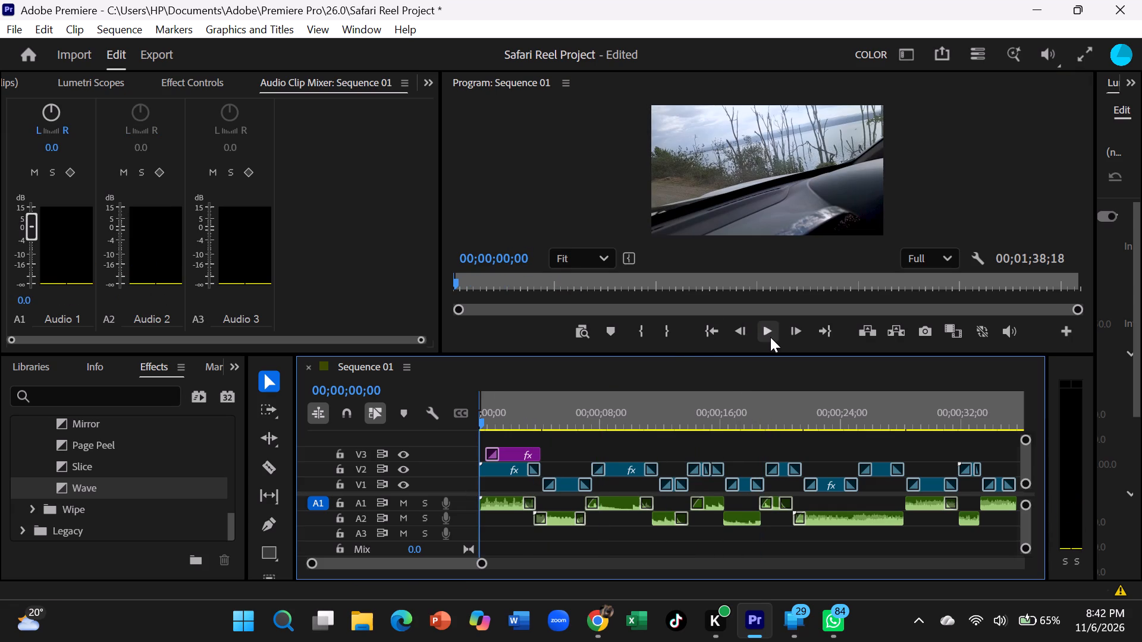
{"action": "left_click", "coordinate": [773, 341]}
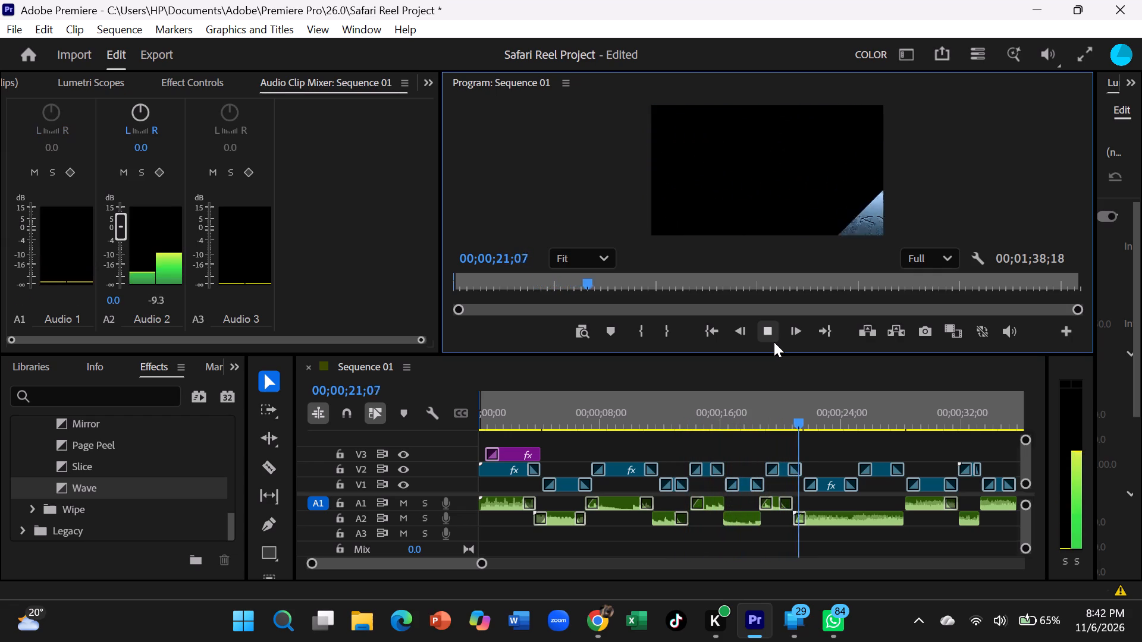
{"action": "left_click", "coordinate": [774, 342]}
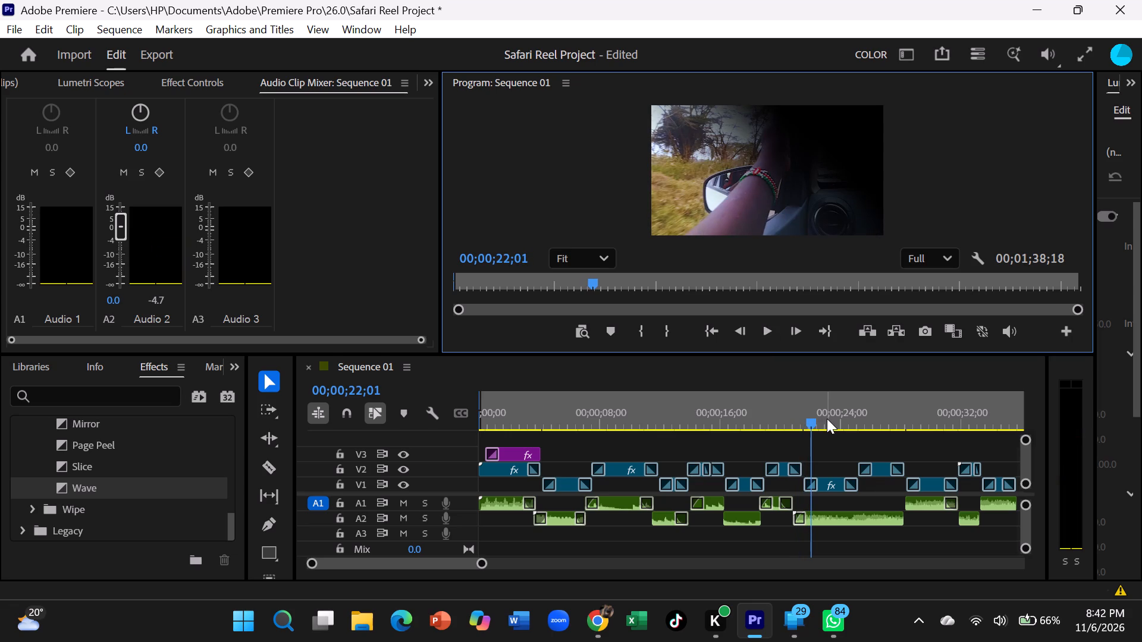
{"action": "left_click", "coordinate": [758, 334]}
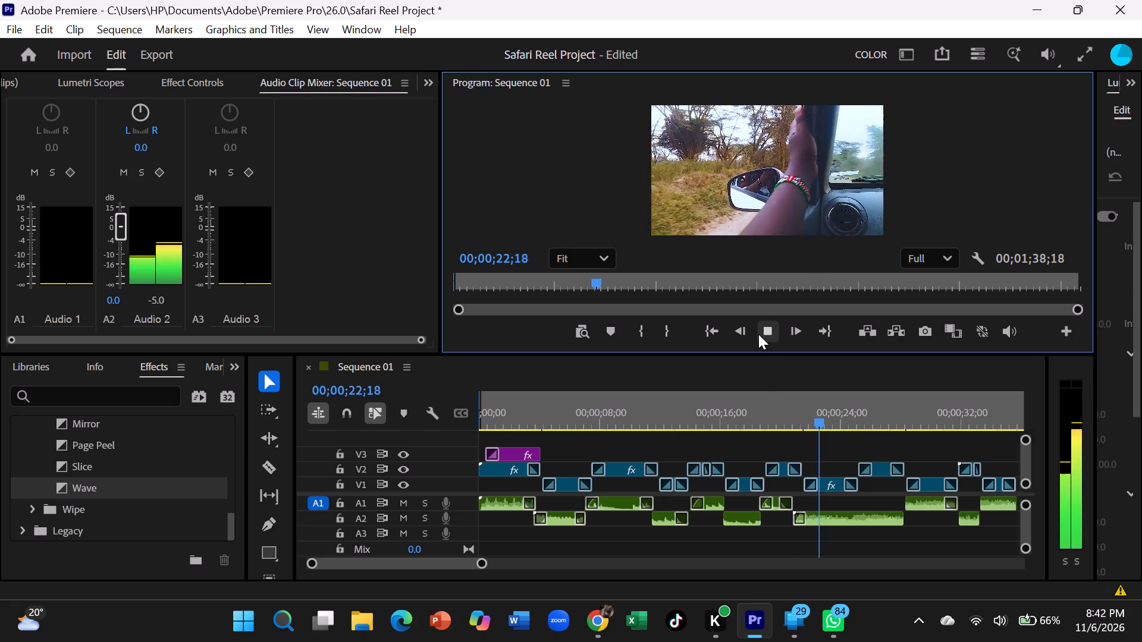
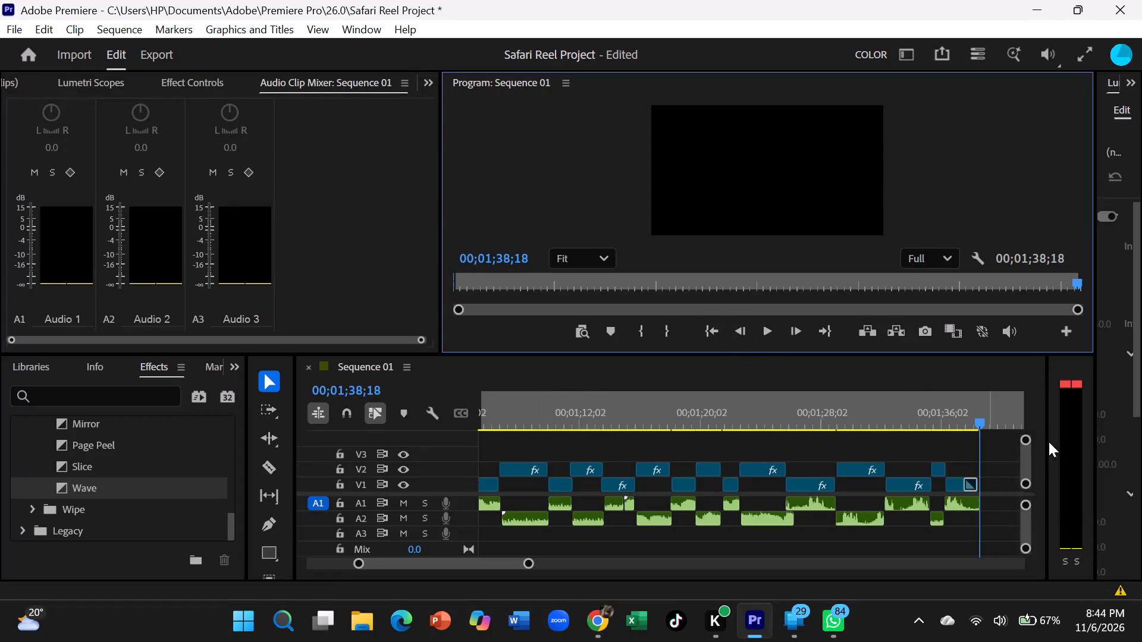
Scrub the playhead from the end of Sequence 01 back to 00;00;05;27 and play from there to review the transitions.
{"action": "left_click_drag", "start_coordinate": [980, 421], "coordinate": [868, 455]}
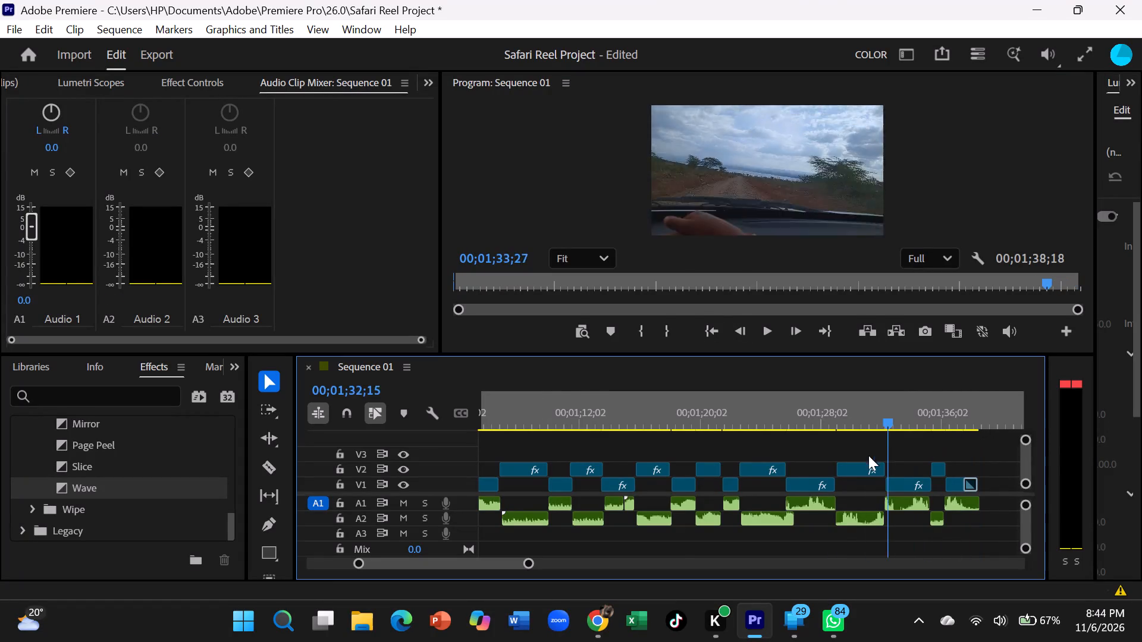
{"action": "left_click_drag", "start_coordinate": [868, 455], "coordinate": [469, 502]}
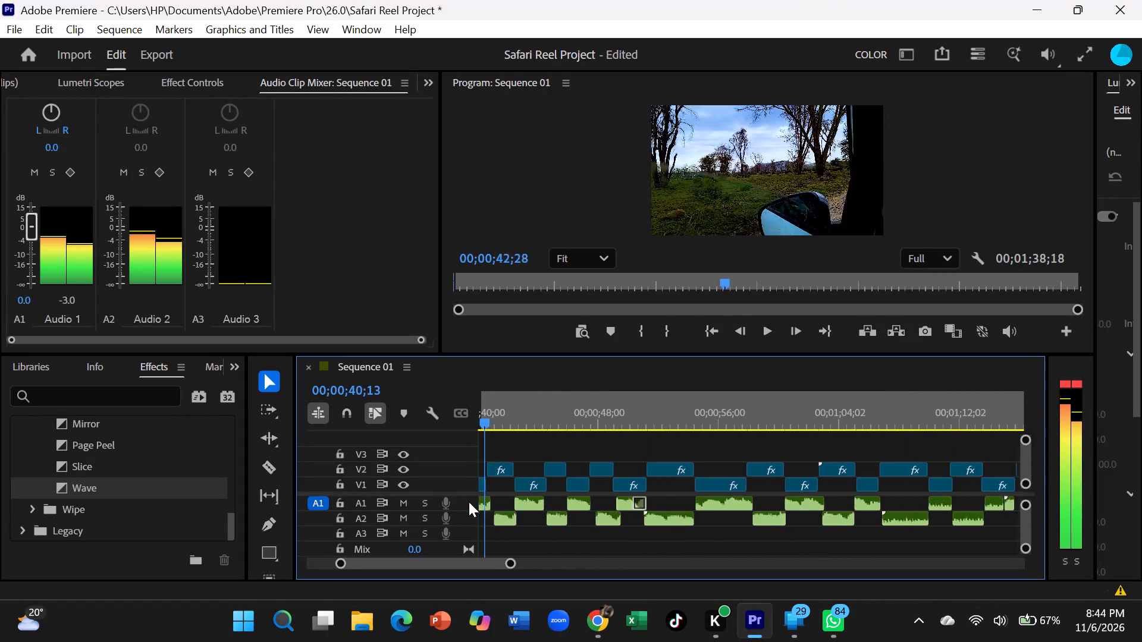
{"action": "left_click_drag", "start_coordinate": [469, 502], "coordinate": [471, 487]}
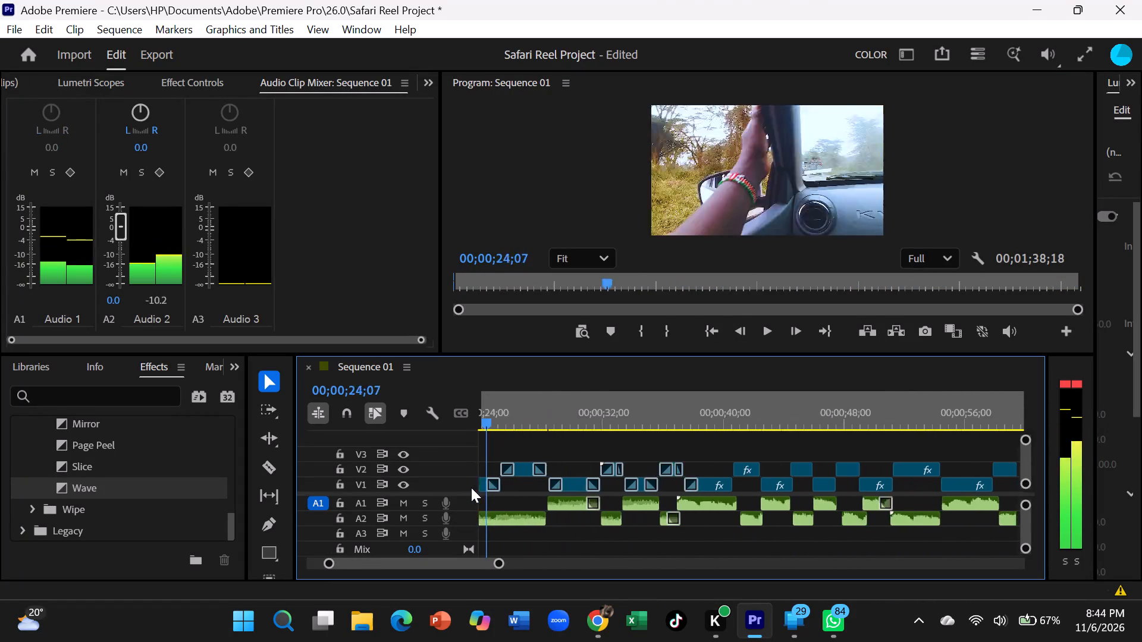
{"action": "left_click_drag", "start_coordinate": [471, 487], "coordinate": [605, 477]}
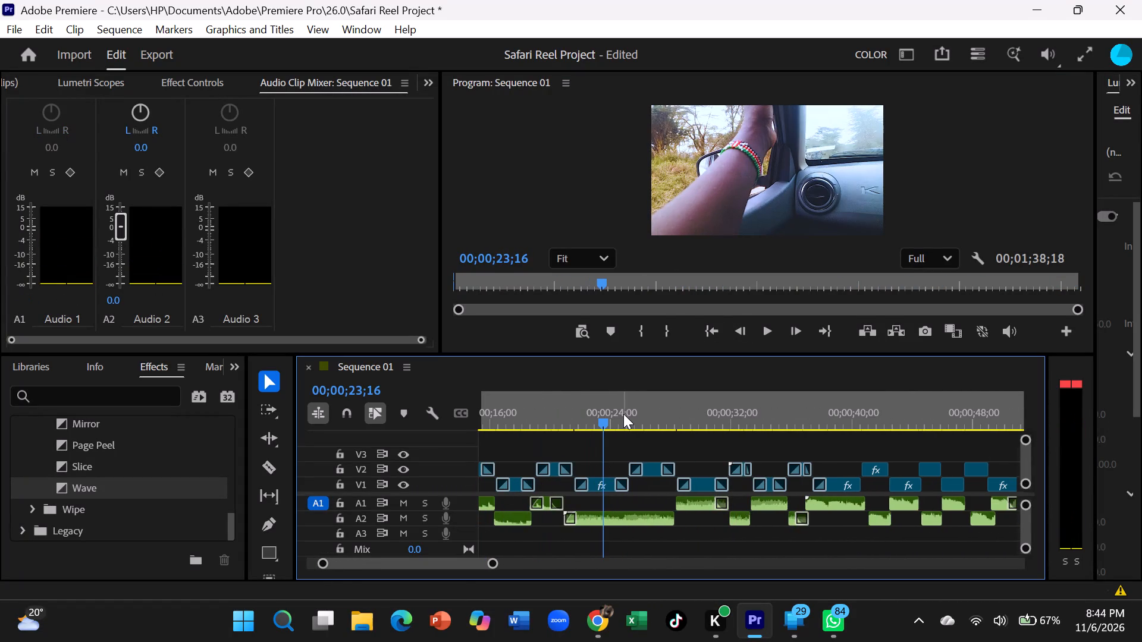
{"action": "left_click_drag", "start_coordinate": [609, 423], "coordinate": [532, 446]}
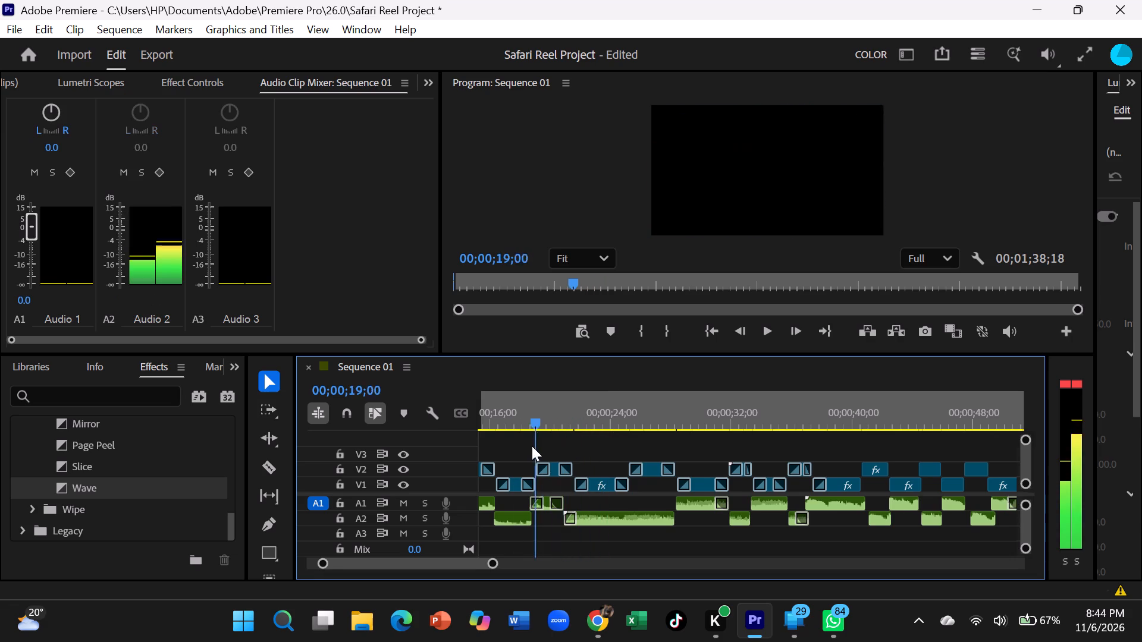
{"action": "left_click_drag", "start_coordinate": [532, 446], "coordinate": [469, 460]}
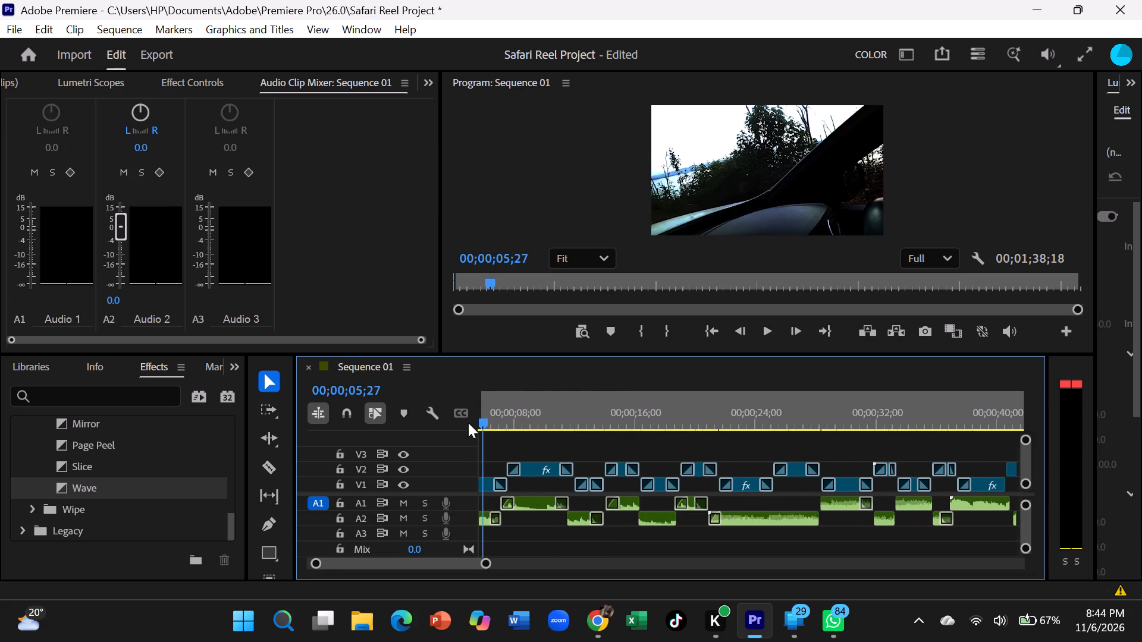
{"action": "left_click", "coordinate": [524, 432]}
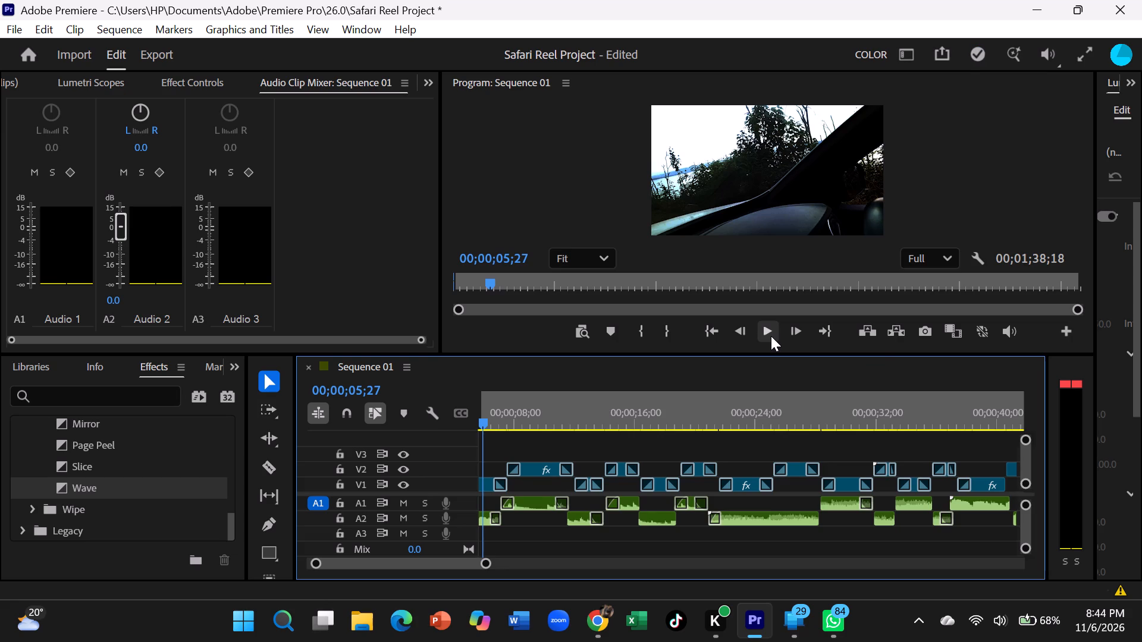
{"action": "left_click", "coordinate": [771, 336]}
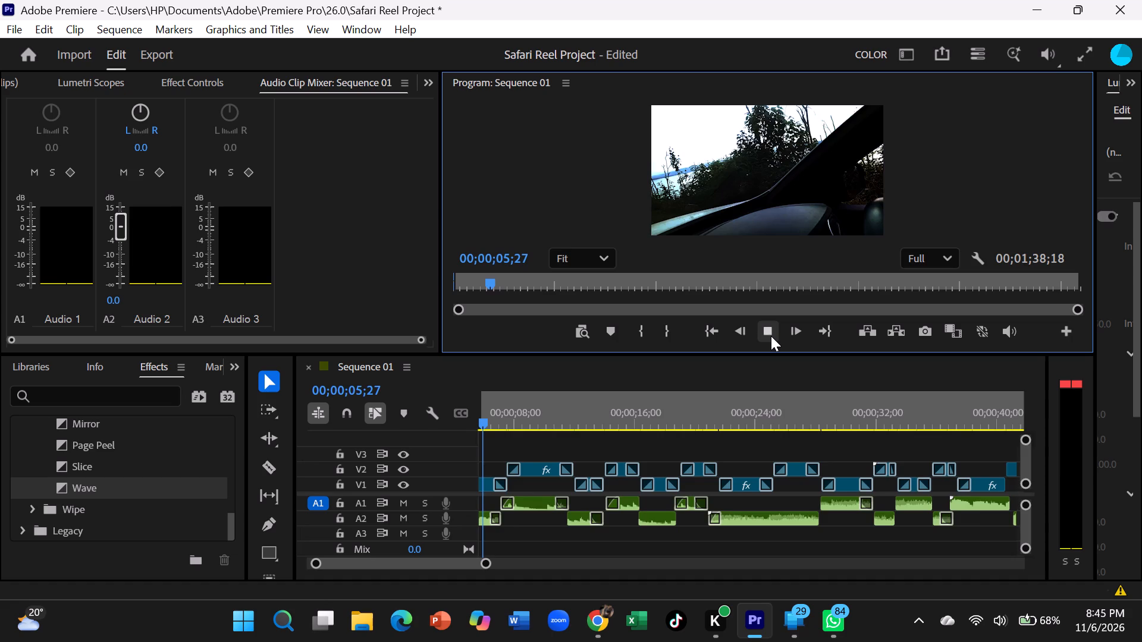
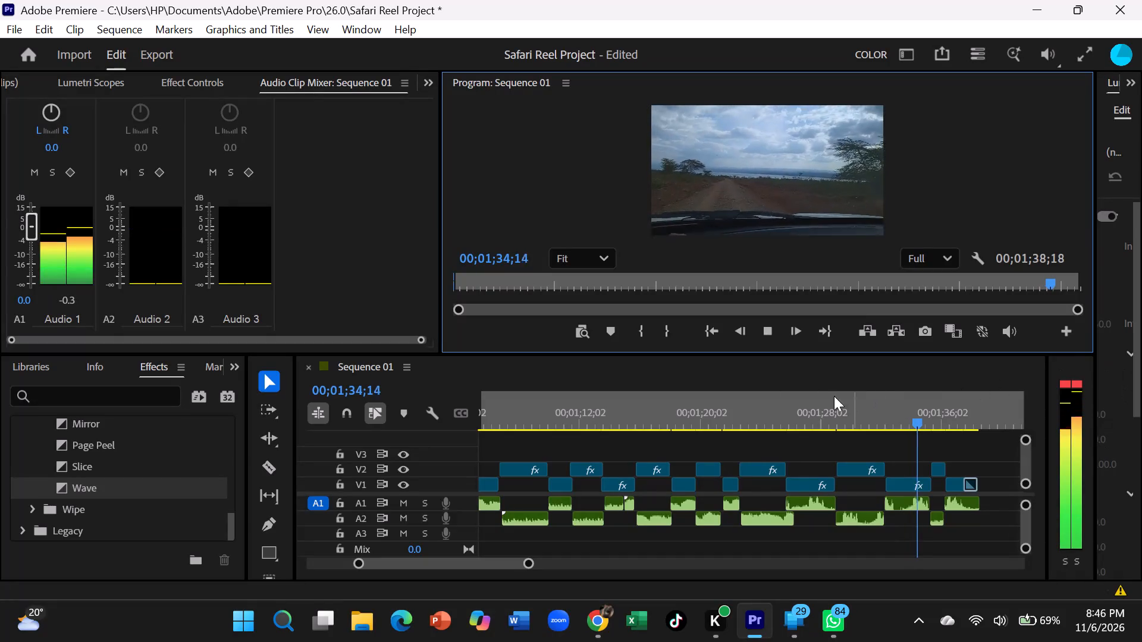
Stop playback and scrub Sequence 01 from the early clips forward to 00;00;35;12 to find where the transitions stop.
{"action": "left_click", "coordinate": [760, 324]}
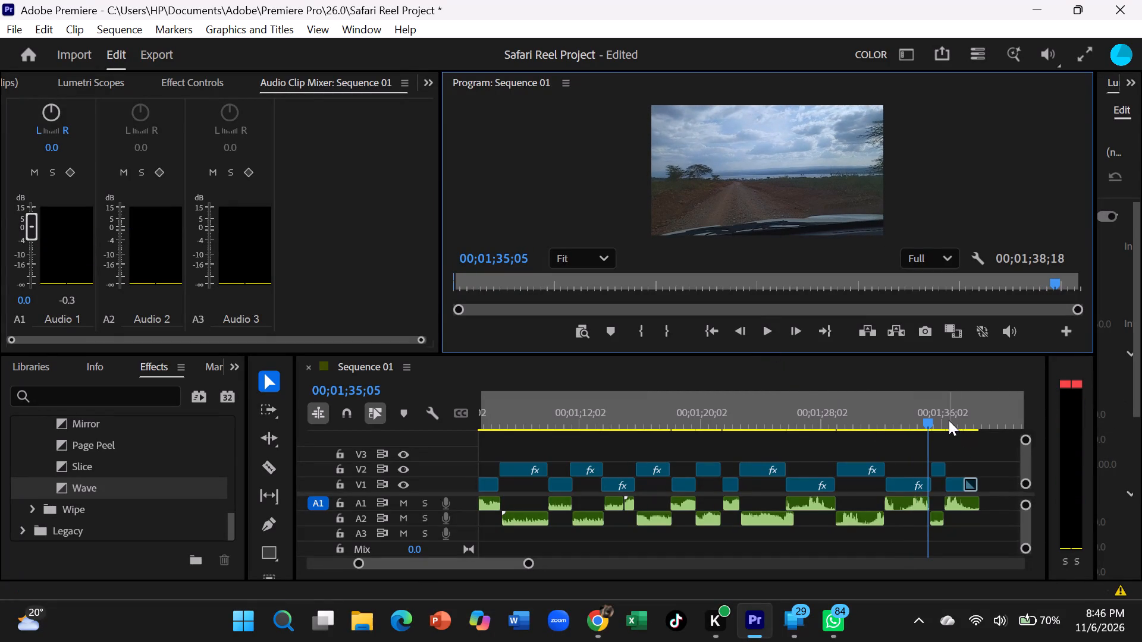
{"action": "left_click", "coordinate": [934, 417]}
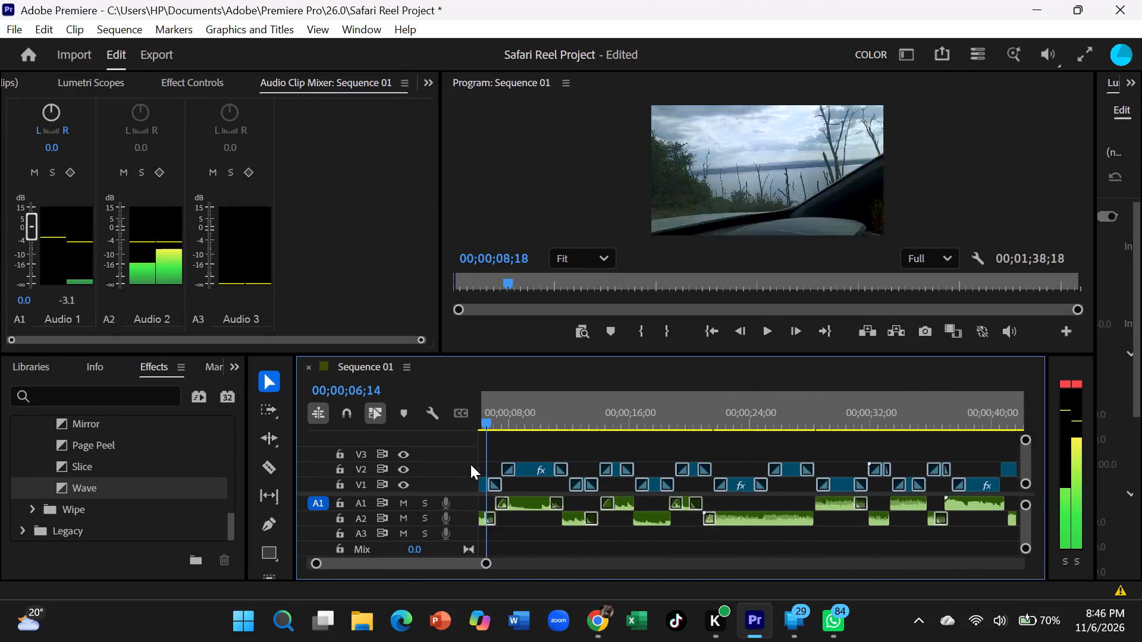
{"action": "left_click_drag", "start_coordinate": [480, 420], "coordinate": [548, 420]}
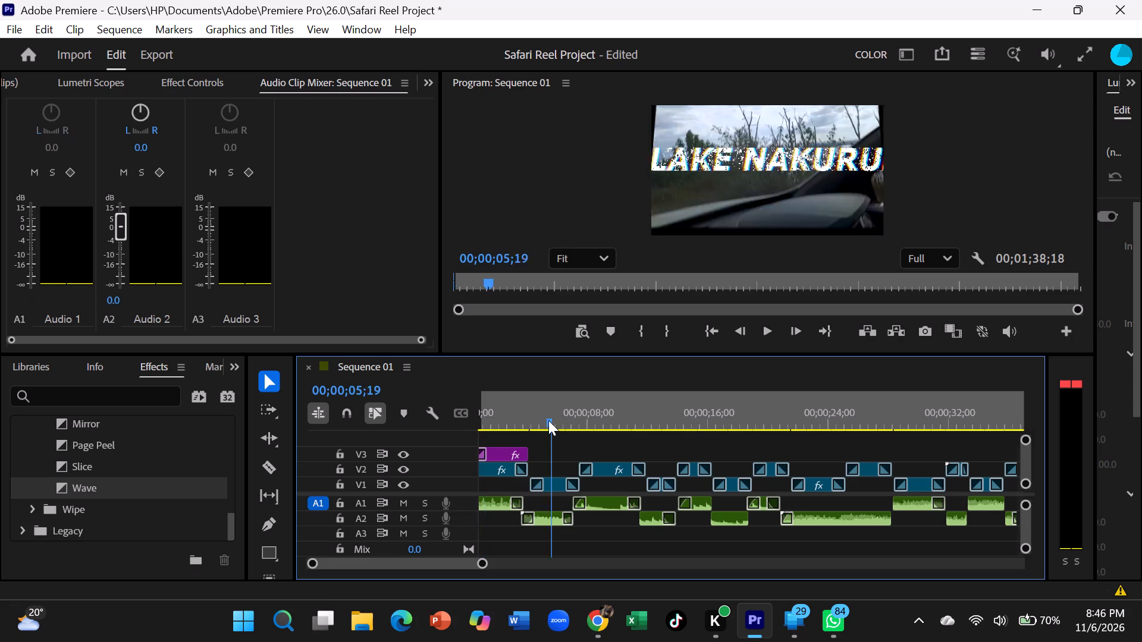
{"action": "left_click_drag", "start_coordinate": [548, 420], "coordinate": [974, 440]}
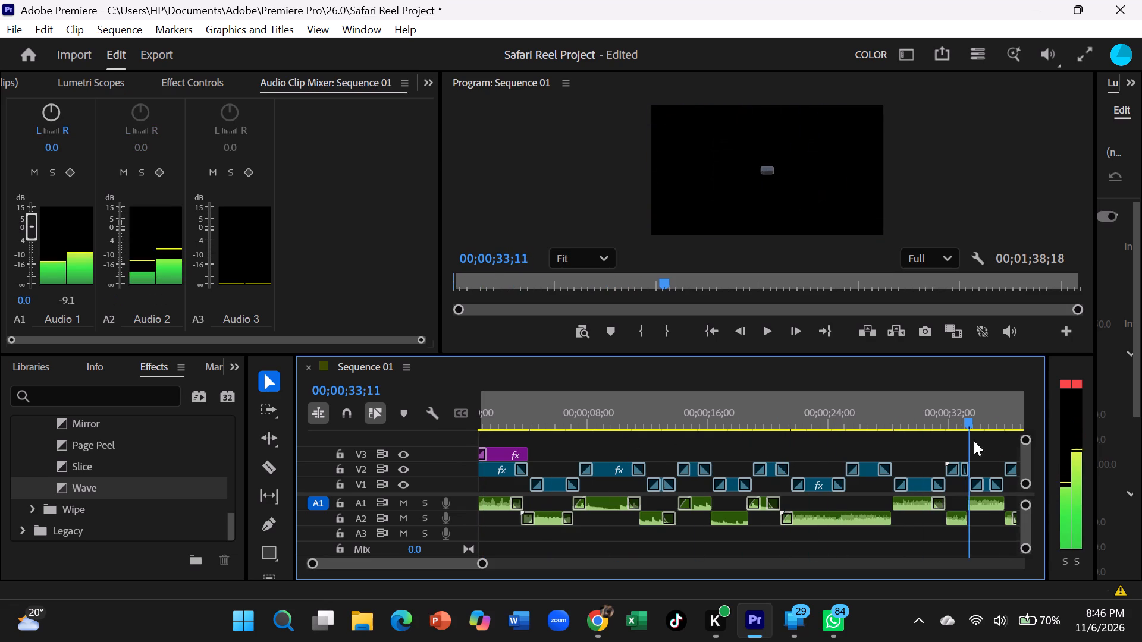
{"action": "left_click_drag", "start_coordinate": [974, 440], "coordinate": [997, 440]}
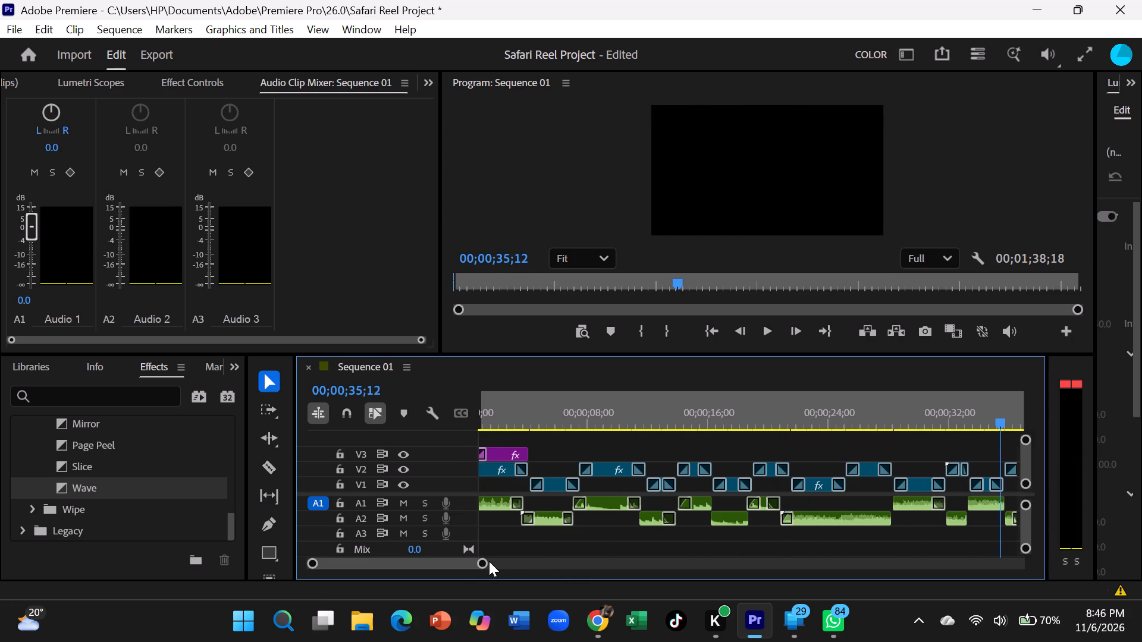
Apply the Motion Camera transition from Smart Tools to the end of the V1 clip ending just after 00;00;40;00.
{"action": "left_click_drag", "start_coordinate": [487, 561], "coordinate": [632, 587]}
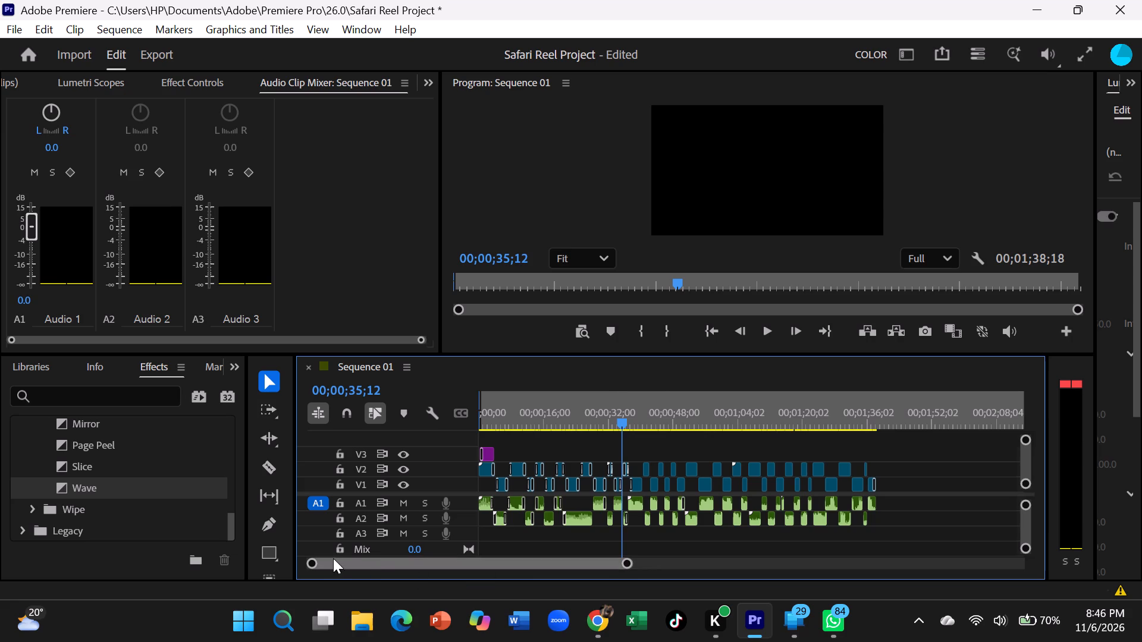
{"action": "left_click_drag", "start_coordinate": [313, 561], "coordinate": [434, 567]}
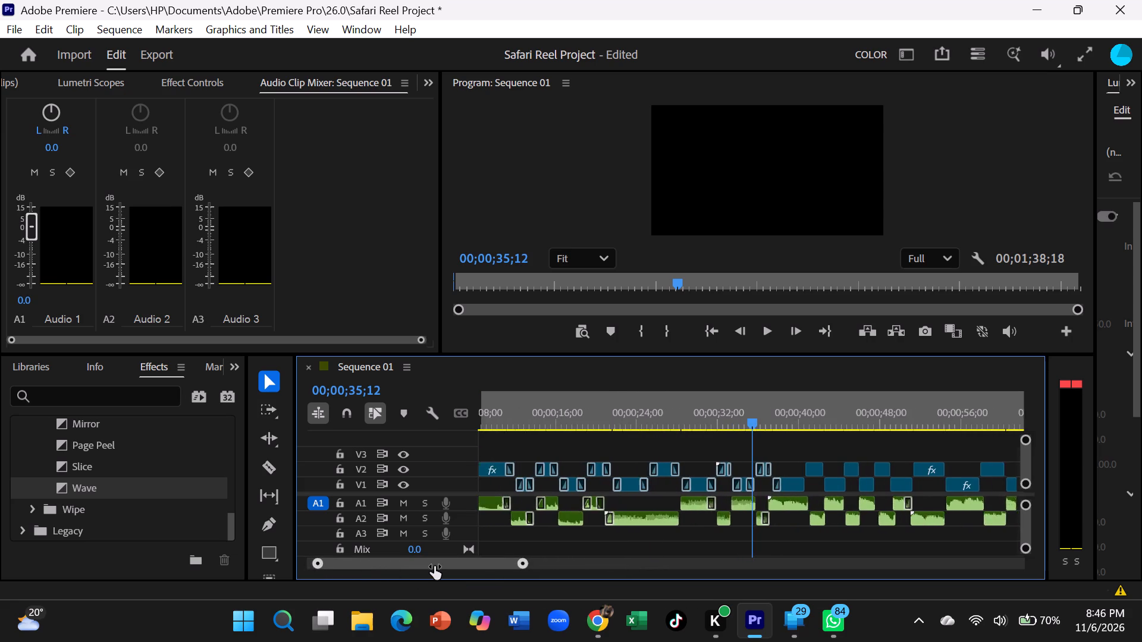
{"action": "left_click_drag", "start_coordinate": [434, 567], "coordinate": [468, 569]}
{"action": "scroll", "coordinate": [165, 501], "scroll_direction": "up", "scroll_amount": 9}
{"action": "left_click", "coordinate": [33, 474]}
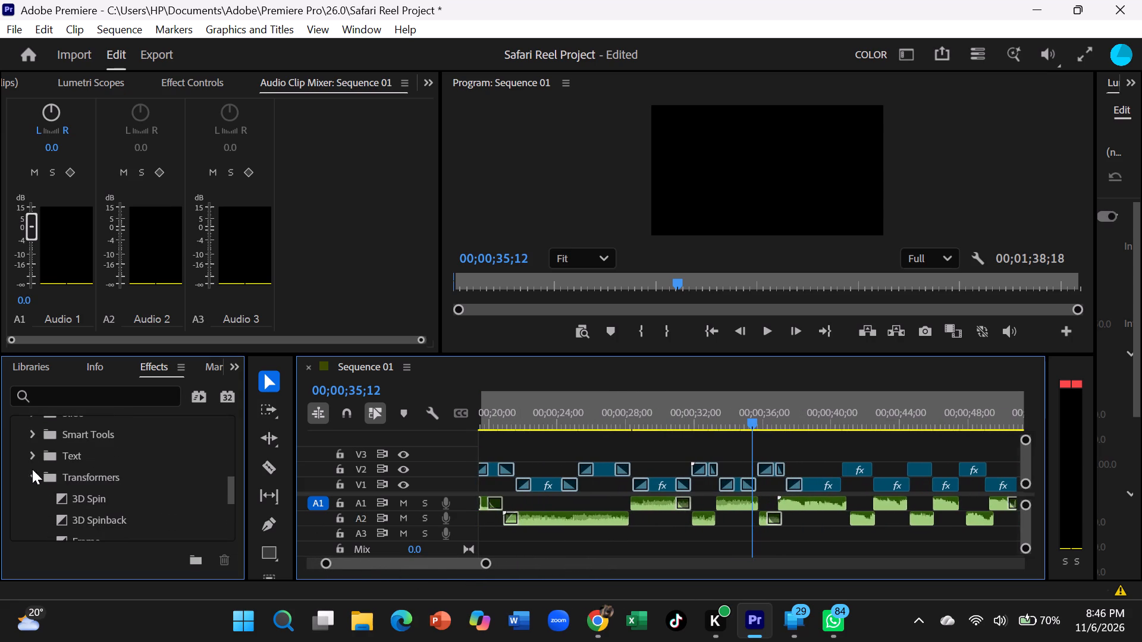
{"action": "left_click", "coordinate": [29, 436]}
{"action": "left_click_drag", "start_coordinate": [109, 464], "coordinate": [312, 501]}
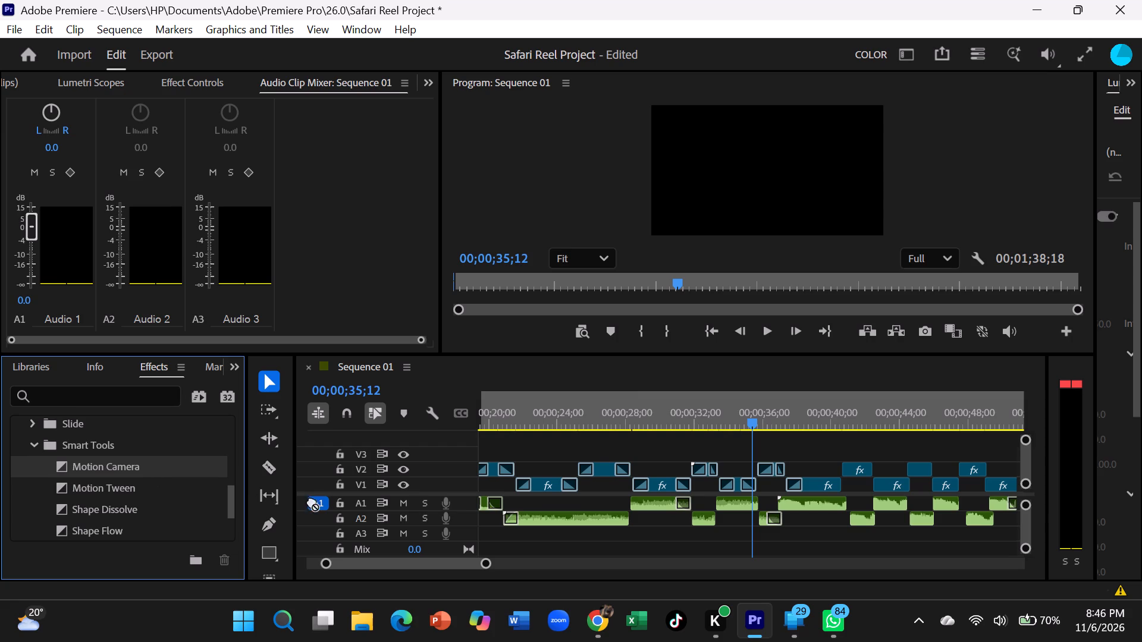
{"action": "left_click_drag", "start_coordinate": [312, 501], "coordinate": [840, 484]}
Add Motion Tween to the start and Shape Dissolve to the end of the V2 clip around 00;00;41;00.
{"action": "left_click_drag", "start_coordinate": [174, 482], "coordinate": [820, 452]}
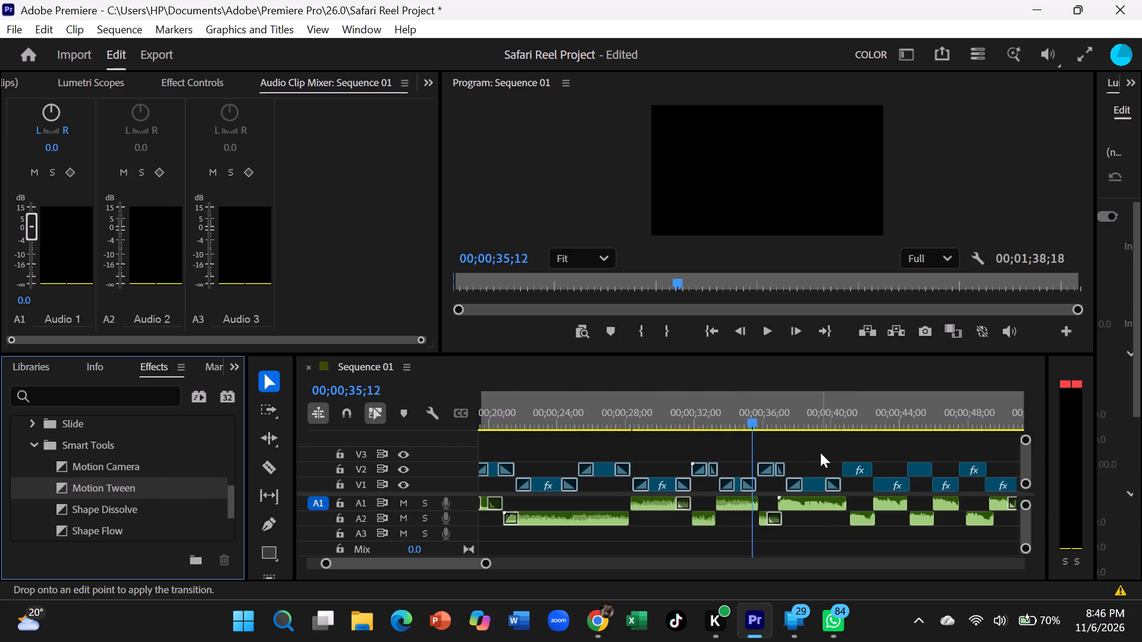
{"action": "left_click_drag", "start_coordinate": [820, 452], "coordinate": [848, 469]}
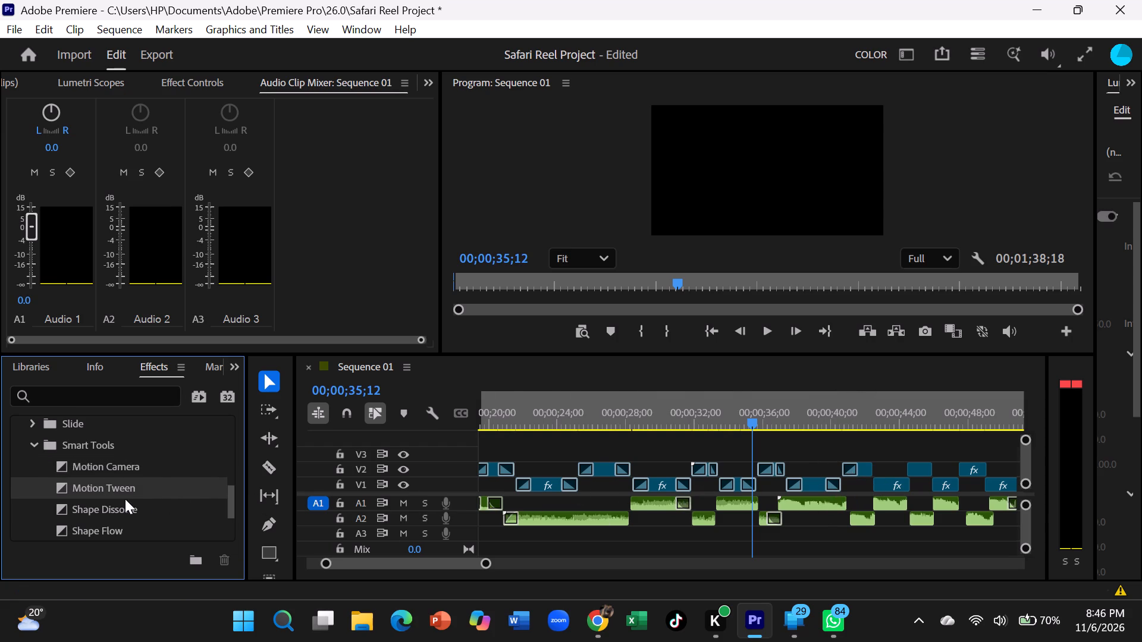
{"action": "left_click_drag", "start_coordinate": [120, 514], "coordinate": [862, 475]}
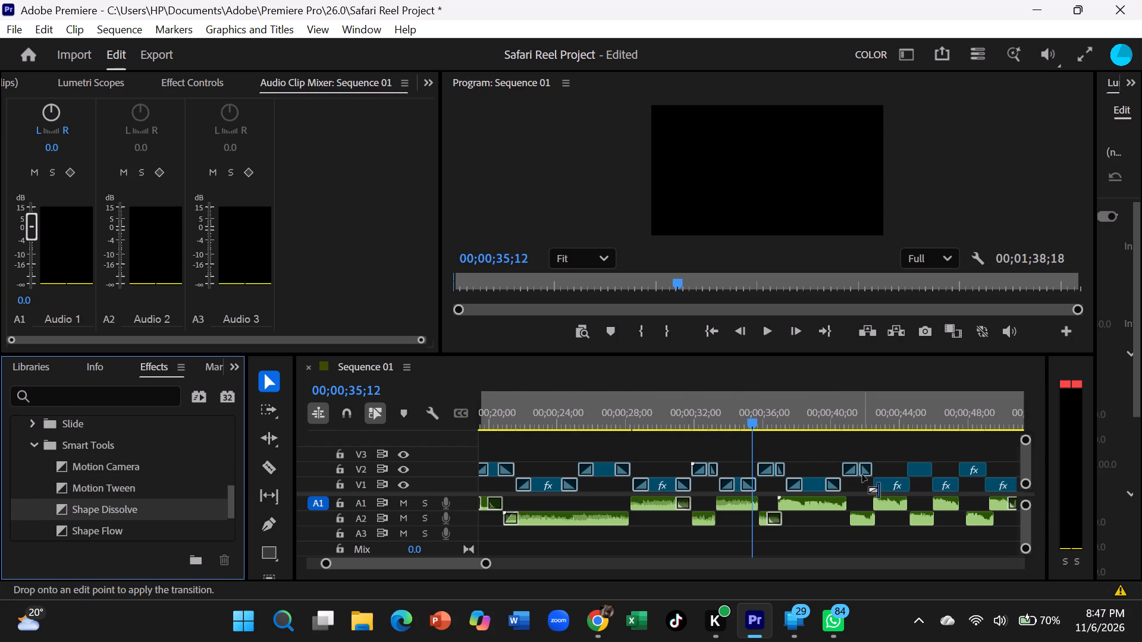
{"action": "left_click_drag", "start_coordinate": [862, 475], "coordinate": [862, 474]}
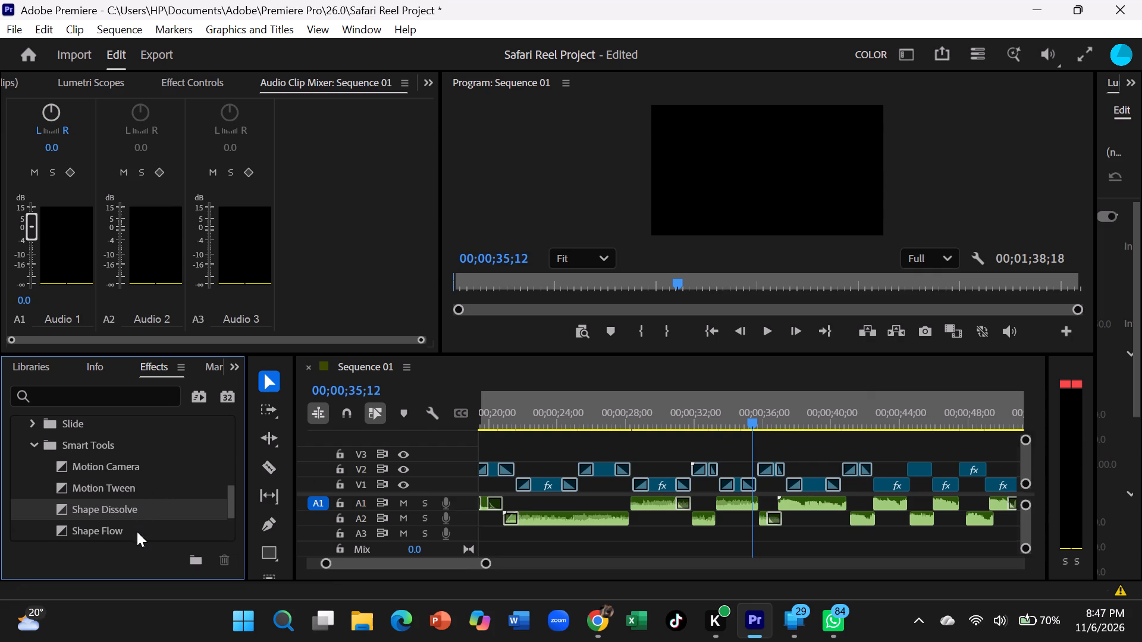
Apply the Shape Flow transition to the start of the V1 clip beginning at about 00;00;42;15.
{"action": "scroll", "coordinate": [142, 506], "scroll_direction": "down", "scroll_amount": 1}
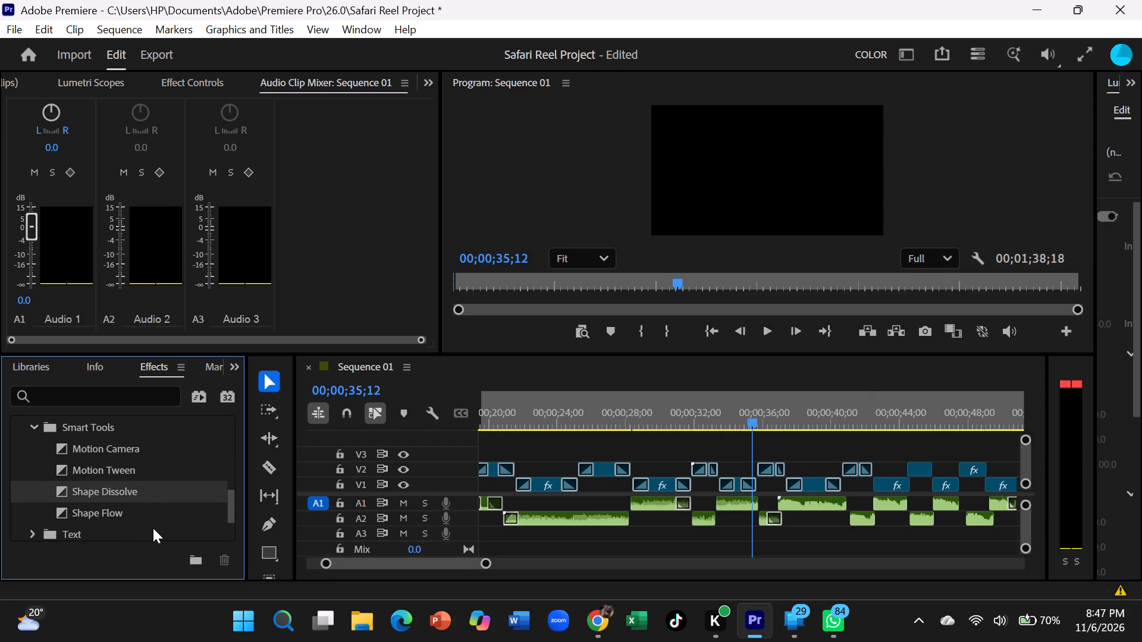
{"action": "left_click_drag", "start_coordinate": [139, 501], "coordinate": [145, 519]}
{"action": "left_click", "coordinate": [65, 509]}
{"action": "left_click_drag", "start_coordinate": [67, 512], "coordinate": [735, 492]}
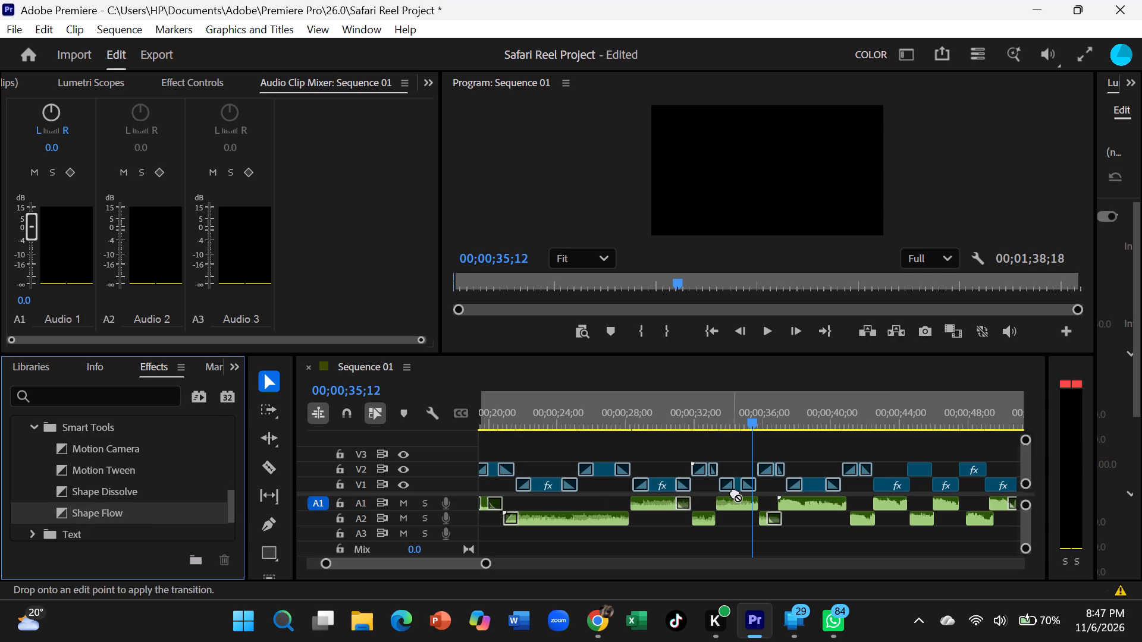
{"action": "left_click_drag", "start_coordinate": [735, 492], "coordinate": [880, 486]}
{"action": "left_click_drag", "start_coordinate": [880, 486], "coordinate": [880, 486]}
Play Sequence 01 from 00;00;35;12 to 00;00;44;05 to review the Smart Tools transitions, pausing along the way.
{"action": "left_click", "coordinate": [770, 319]}
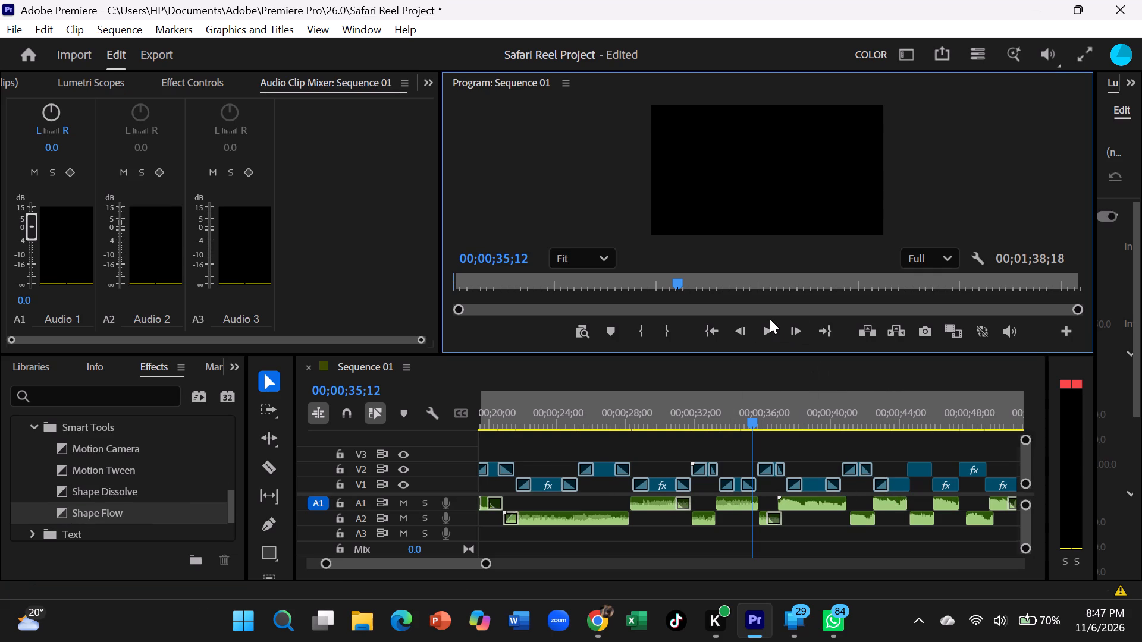
{"action": "left_click", "coordinate": [763, 331]}
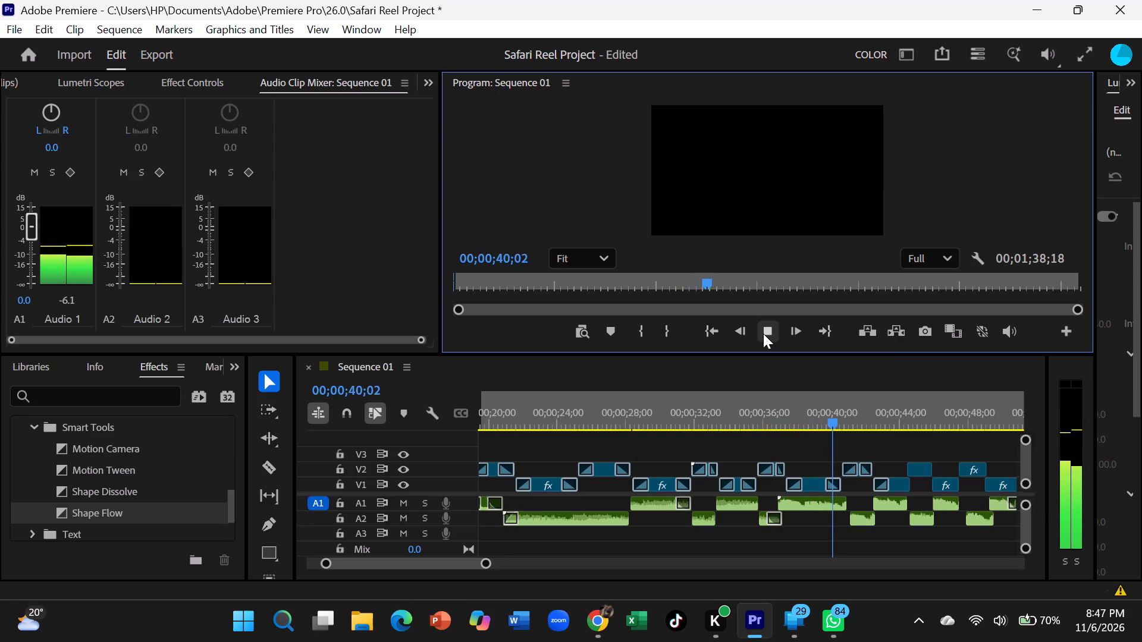
{"action": "left_click", "coordinate": [763, 333]}
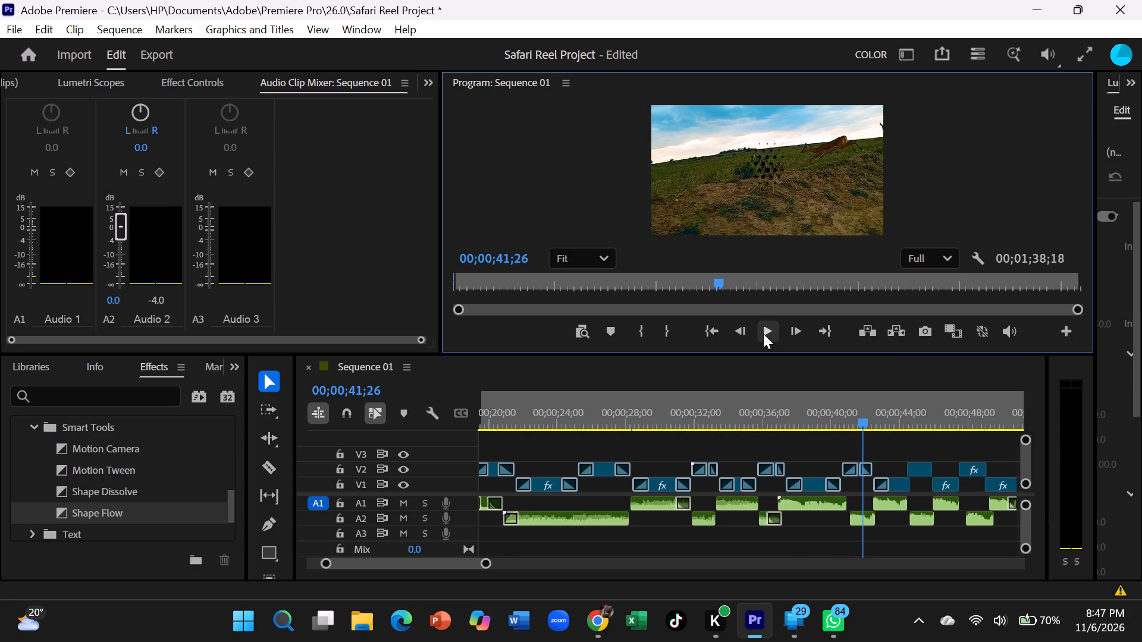
{"action": "left_click", "coordinate": [763, 333]}
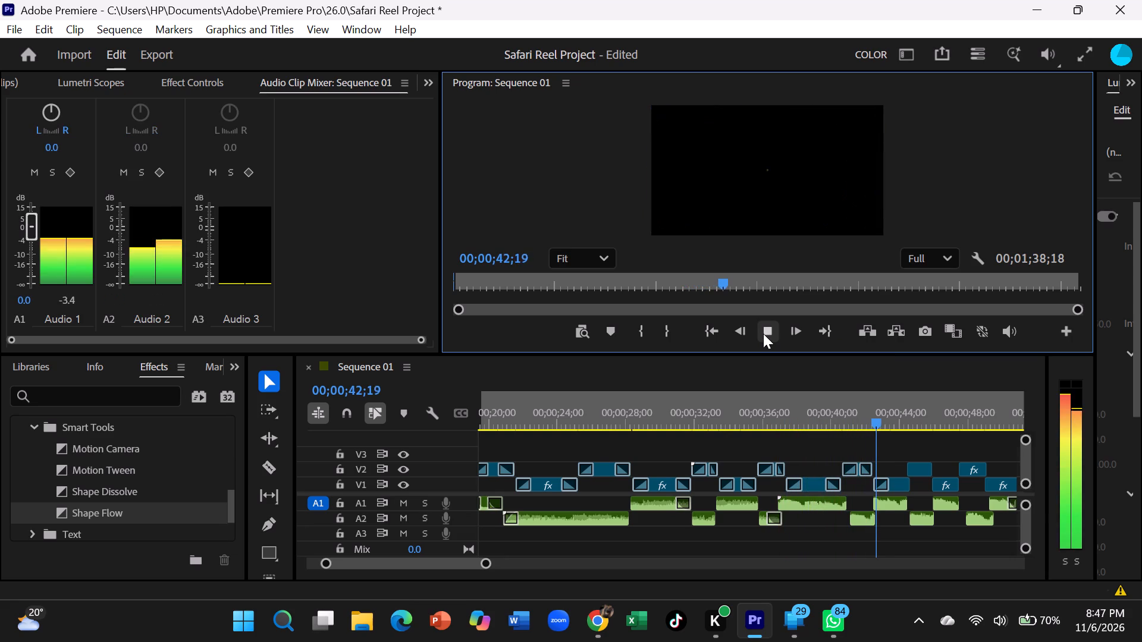
{"action": "left_click", "coordinate": [763, 333]}
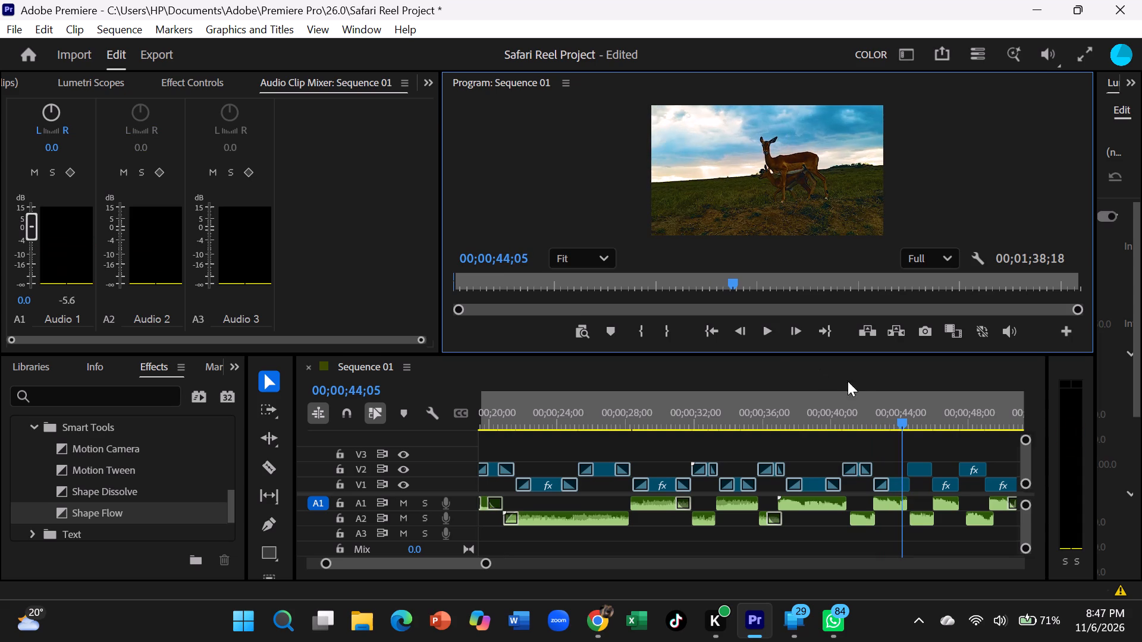
Scrub the playhead back to 00;00;00;00 and play Sequence 01 from the beginning to review the edit.
{"action": "left_click_drag", "start_coordinate": [897, 418], "coordinate": [610, 483]}
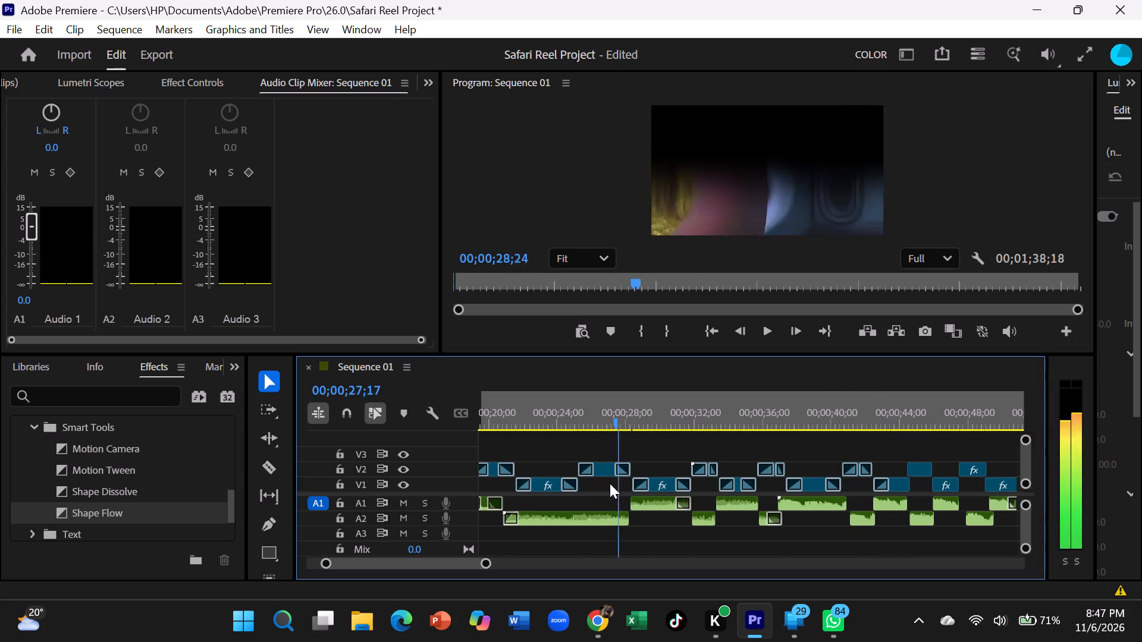
{"action": "left_click_drag", "start_coordinate": [610, 483], "coordinate": [443, 497]}
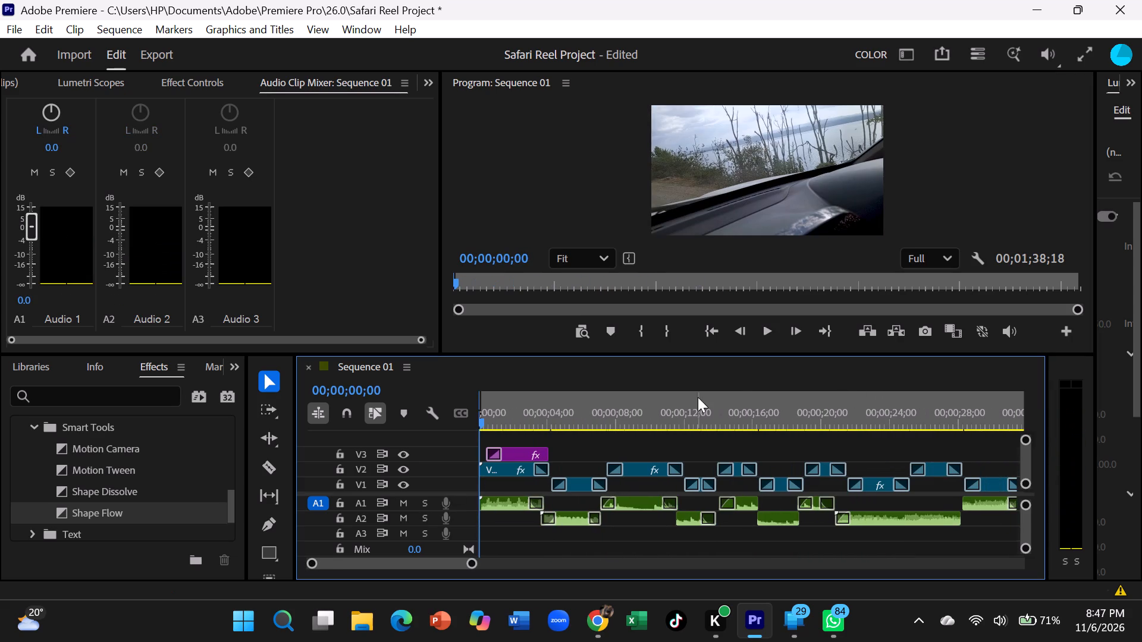
{"action": "left_click", "coordinate": [764, 326]}
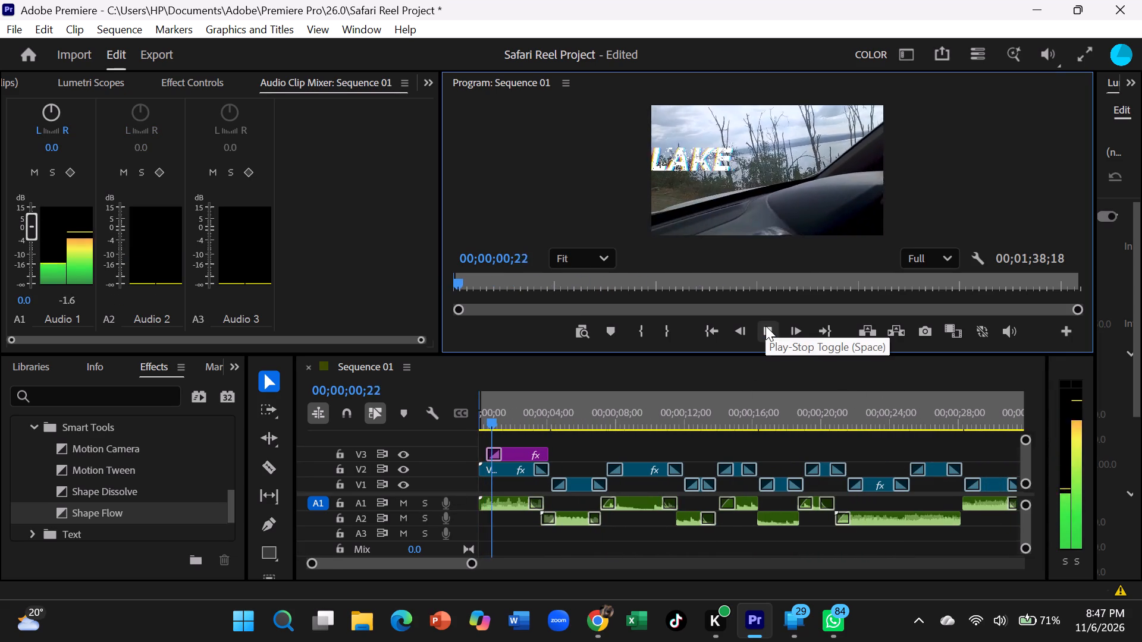
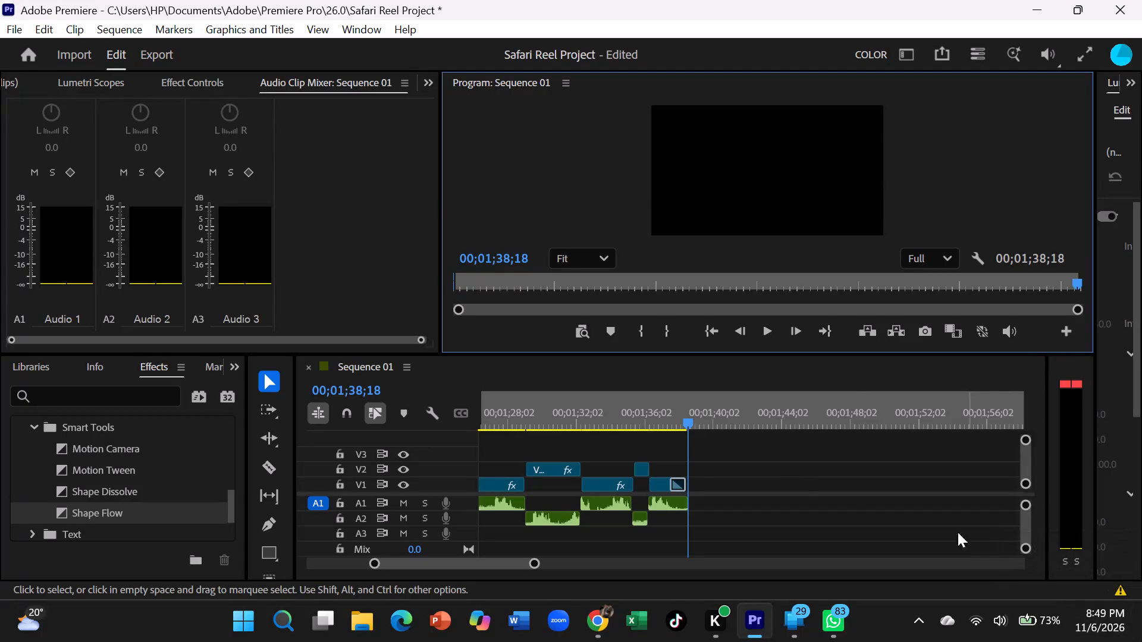
Add the 3D Roll slide transition to the start of the V1 clip beginning at about 00;01;13;15.
{"action": "left_click_drag", "start_coordinate": [688, 413], "coordinate": [512, 474]}
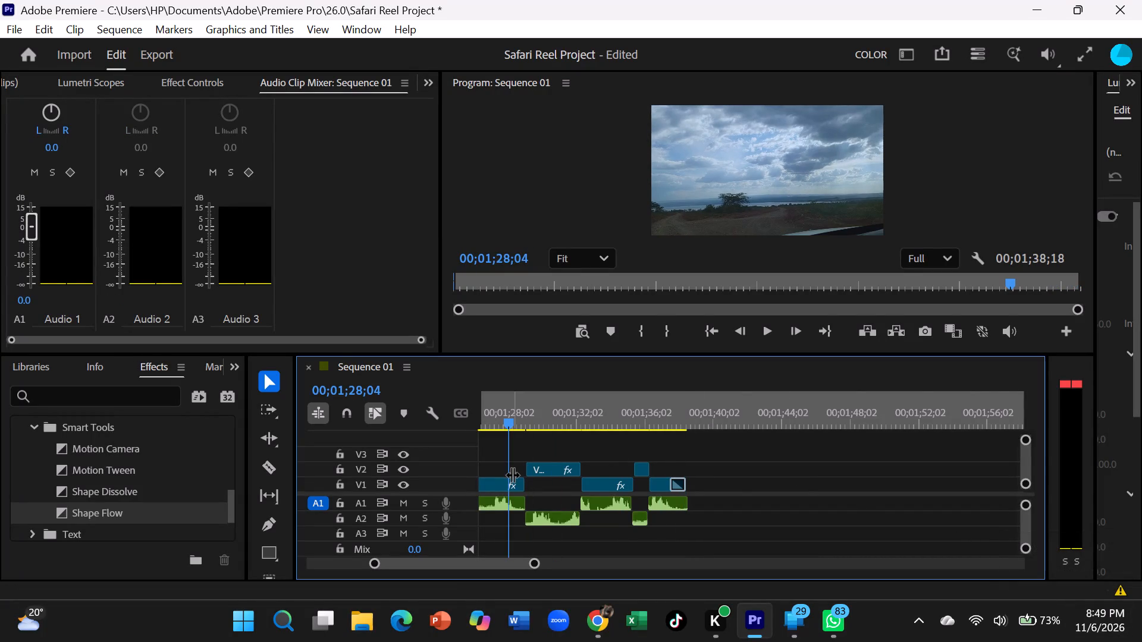
{"action": "scroll", "coordinate": [513, 473], "scroll_direction": "up", "scroll_amount": 10}
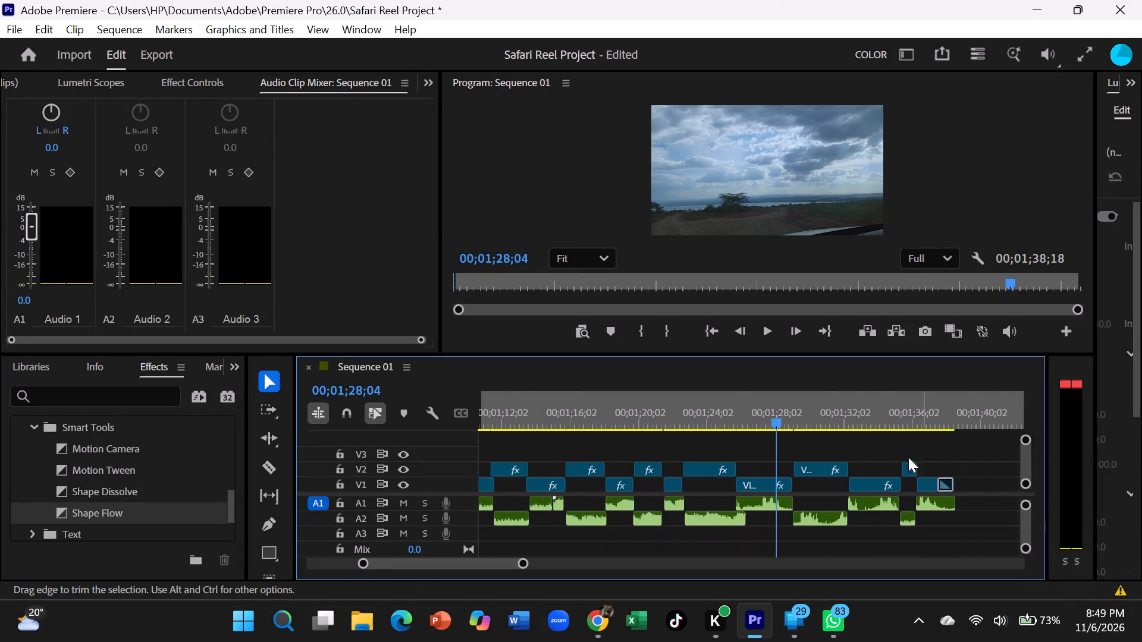
{"action": "left_click_drag", "start_coordinate": [779, 417], "coordinate": [680, 443]}
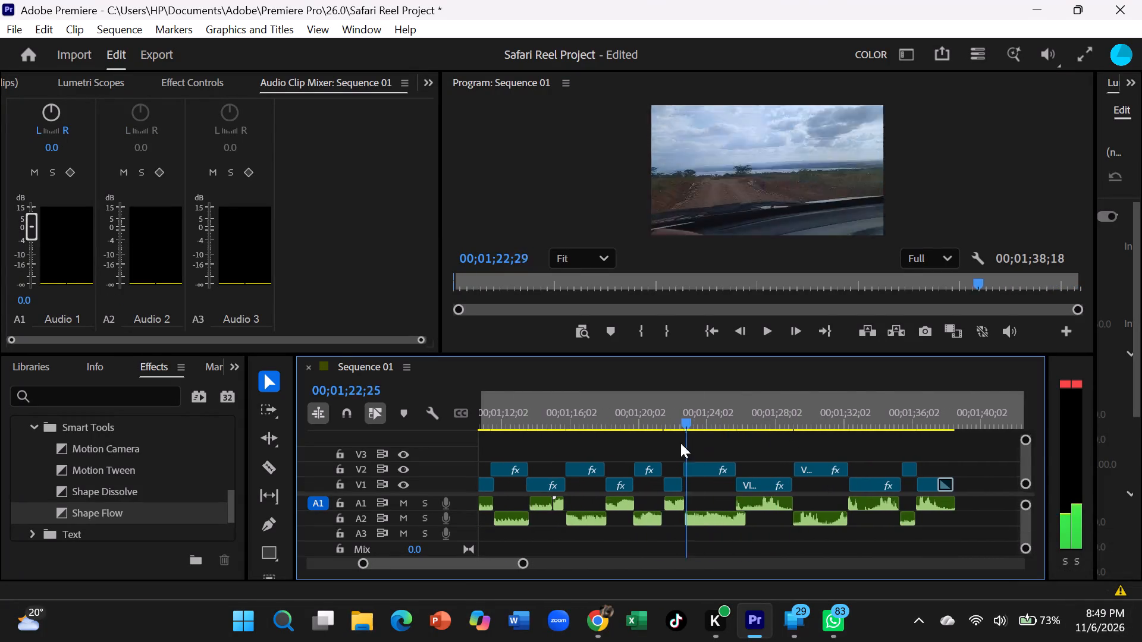
{"action": "left_click_drag", "start_coordinate": [680, 443], "coordinate": [490, 457]}
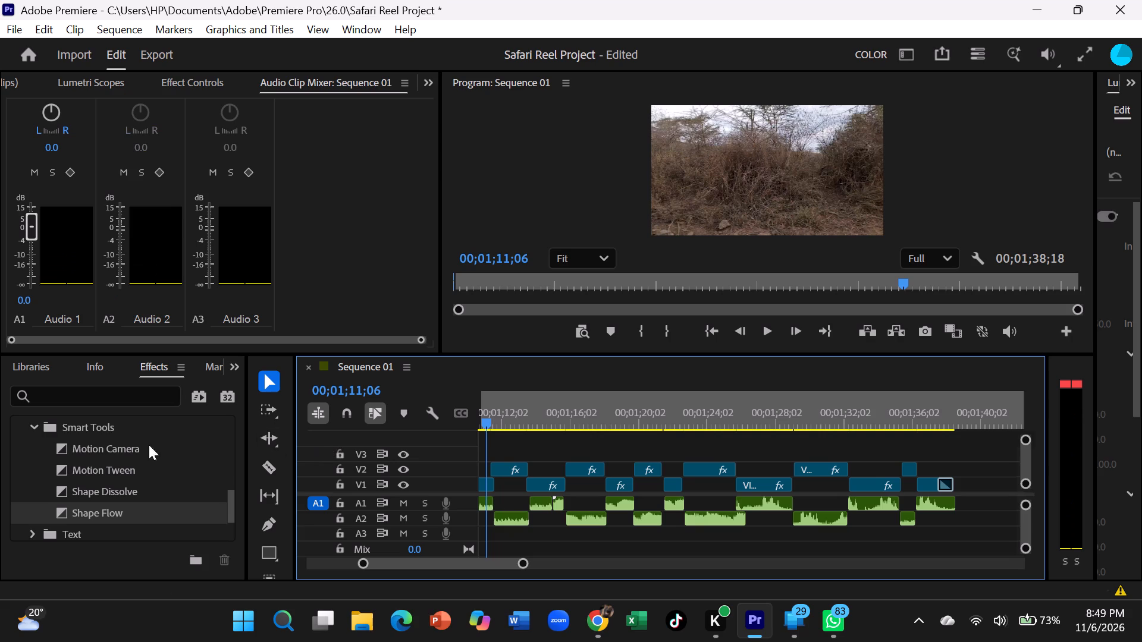
{"action": "left_click", "coordinate": [26, 419]}
{"action": "scroll", "coordinate": [55, 429], "scroll_direction": "up", "scroll_amount": 2}
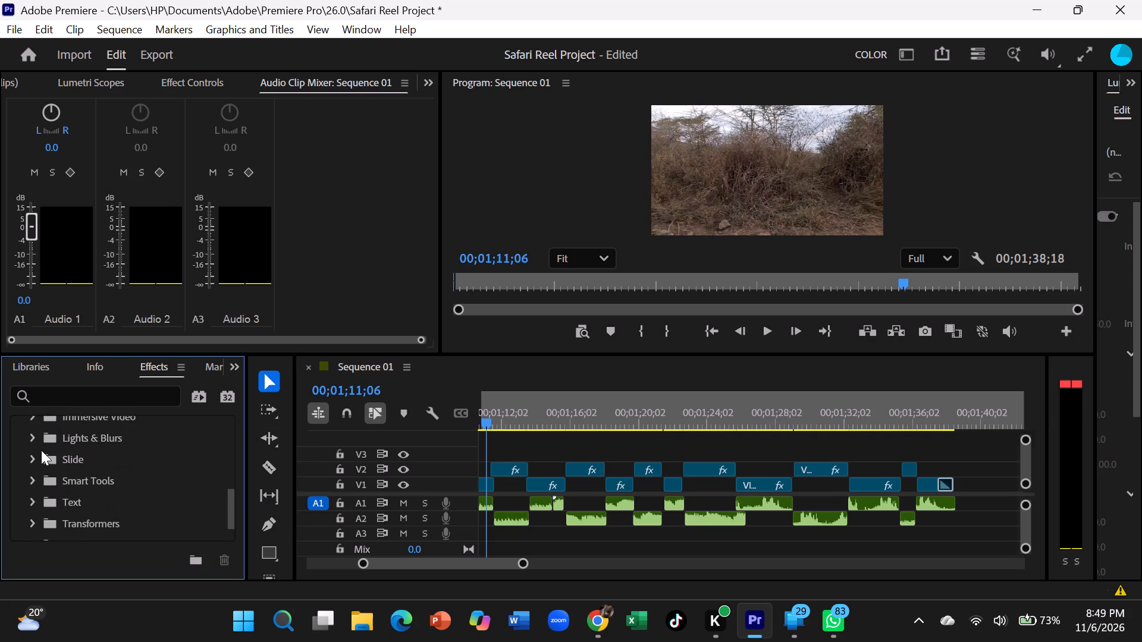
{"action": "left_click", "coordinate": [31, 454]}
{"action": "left_click_drag", "start_coordinate": [70, 471], "coordinate": [81, 487]}
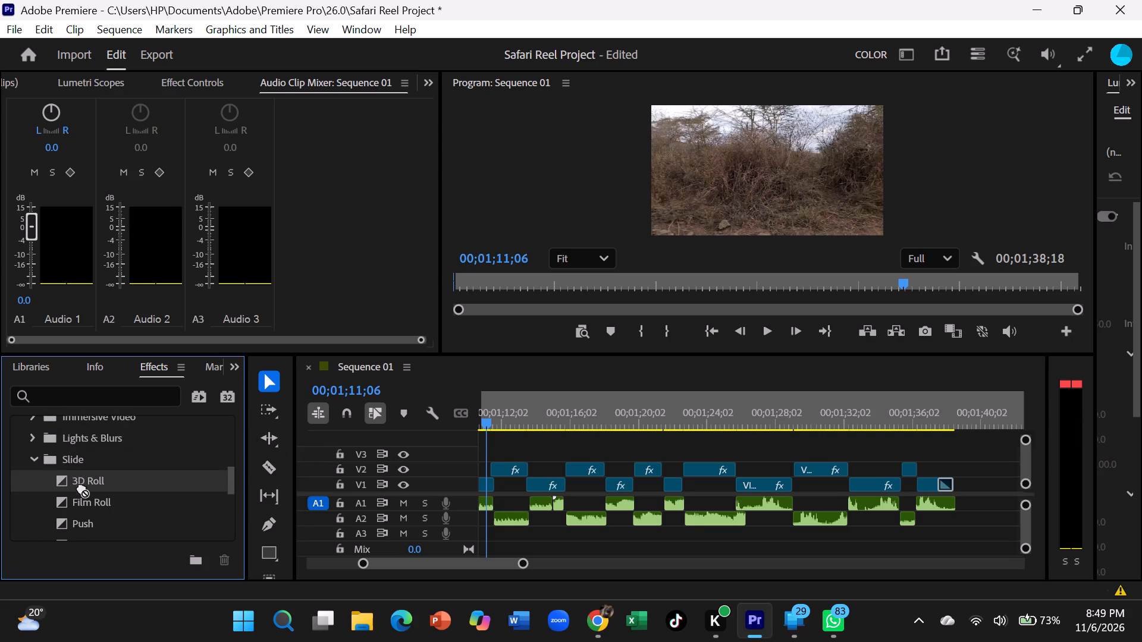
{"action": "left_click_drag", "start_coordinate": [81, 487], "coordinate": [531, 490]}
Add Film Roll to the end and Push to the start of the V2 clip just before about 00;01;13;15.
{"action": "left_click_drag", "start_coordinate": [181, 508], "coordinate": [468, 493]}
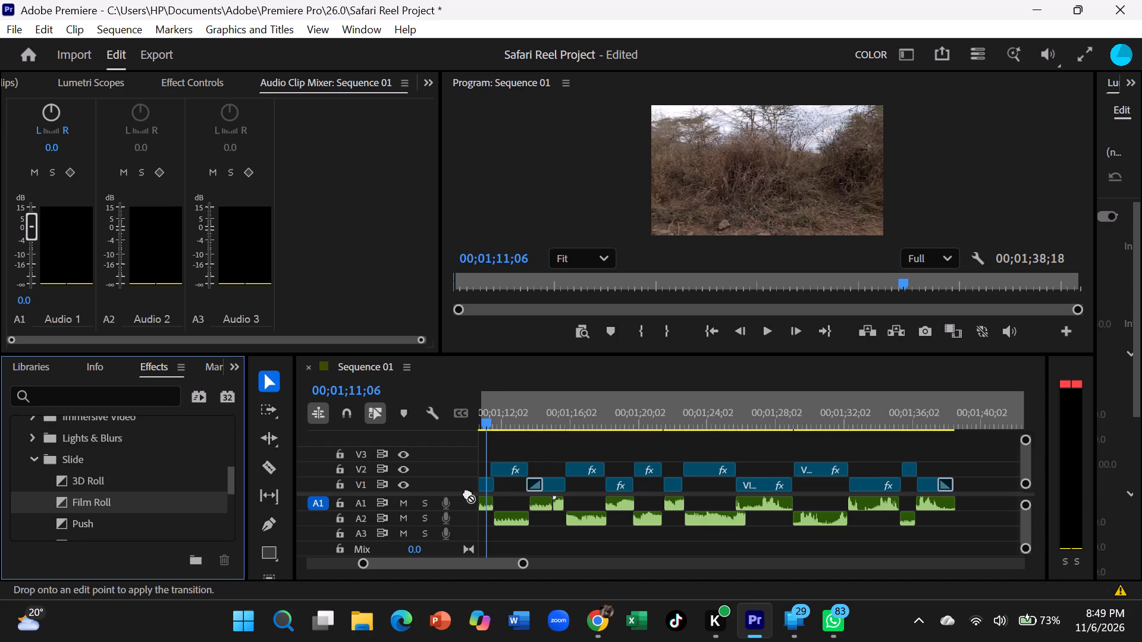
{"action": "left_click_drag", "start_coordinate": [468, 493], "coordinate": [520, 467]}
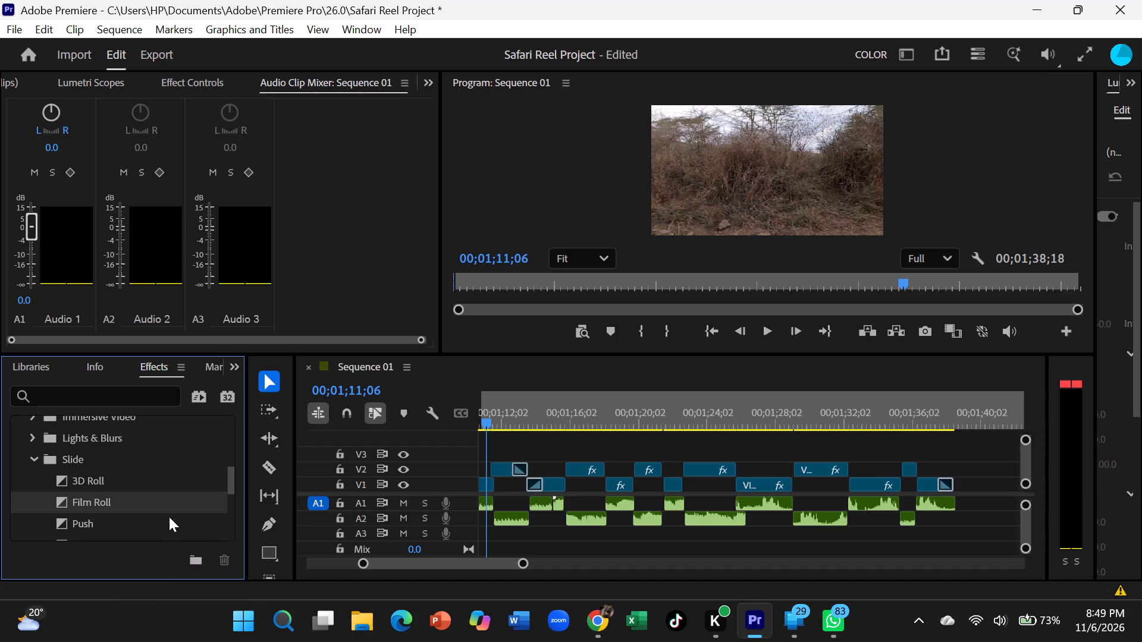
{"action": "left_click_drag", "start_coordinate": [162, 520], "coordinate": [500, 476]}
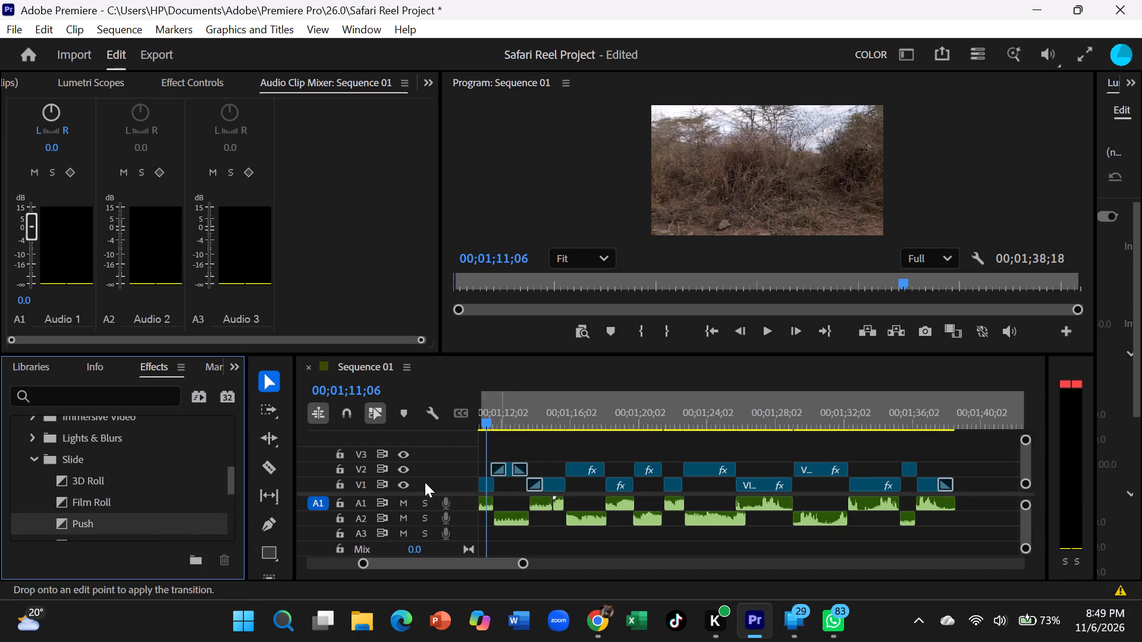
Add the Roll transition to the end of the V1 clip that finishes at about 00;01;15;20.
{"action": "scroll", "coordinate": [184, 489], "scroll_direction": "down", "scroll_amount": 3}
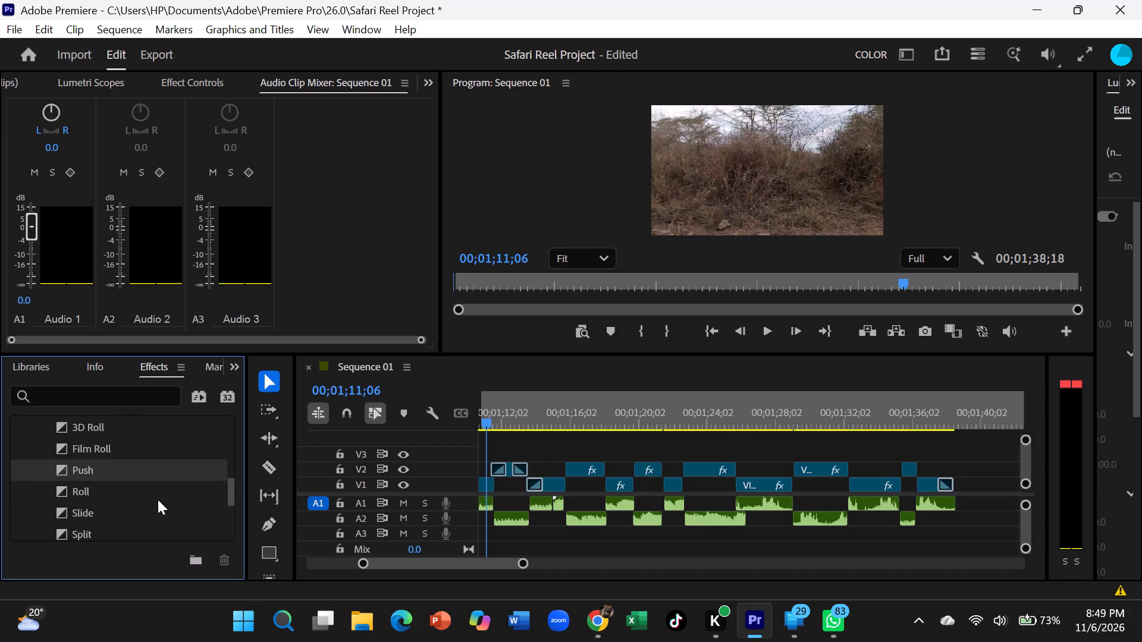
{"action": "left_click_drag", "start_coordinate": [143, 483], "coordinate": [570, 496]}
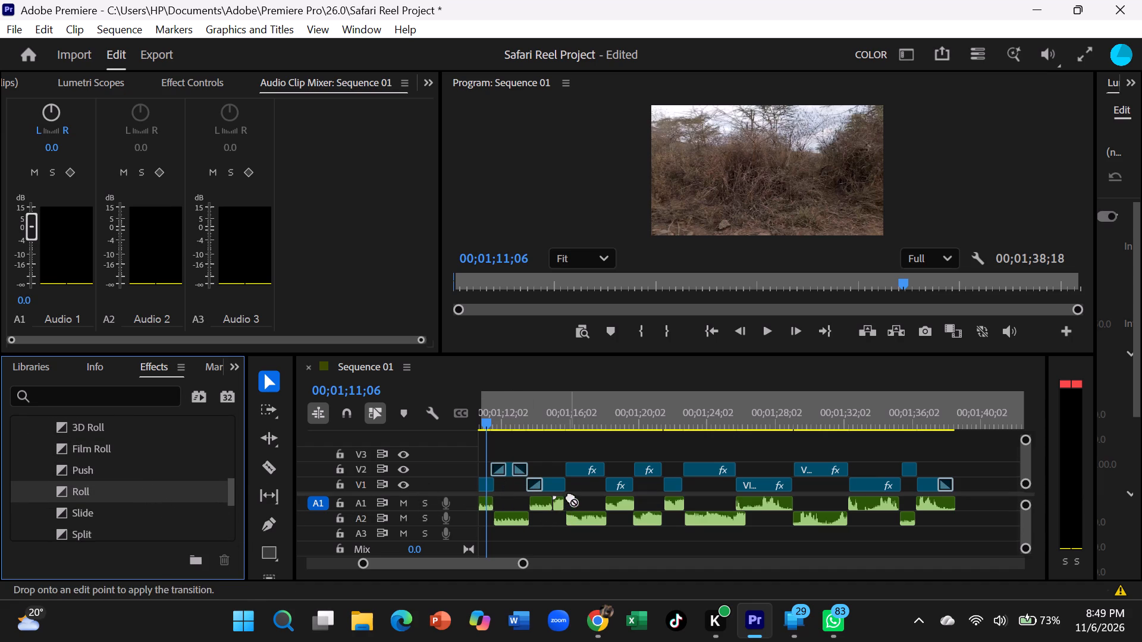
{"action": "left_click_drag", "start_coordinate": [570, 496], "coordinate": [562, 492]}
{"action": "left_click_drag", "start_coordinate": [562, 492], "coordinate": [563, 488]}
Add Slide to the start and Split to the end of the V2 clip running from about 00;01;15;20 to 00;01;18;00.
{"action": "left_click_drag", "start_coordinate": [159, 512], "coordinate": [159, 521]}
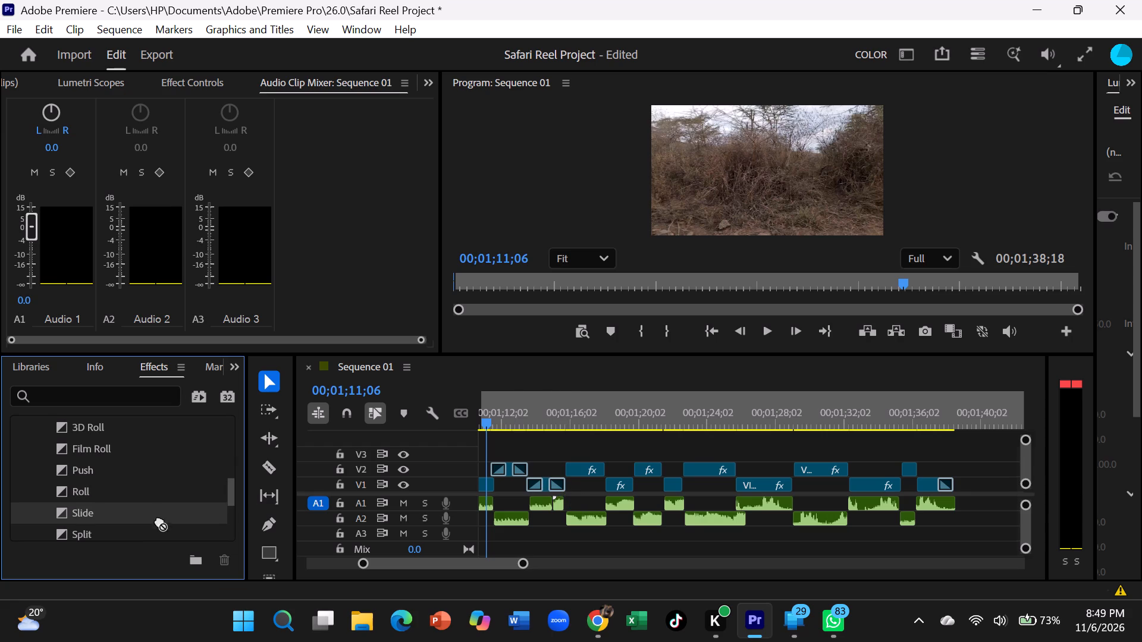
{"action": "left_click_drag", "start_coordinate": [159, 521], "coordinate": [564, 468]}
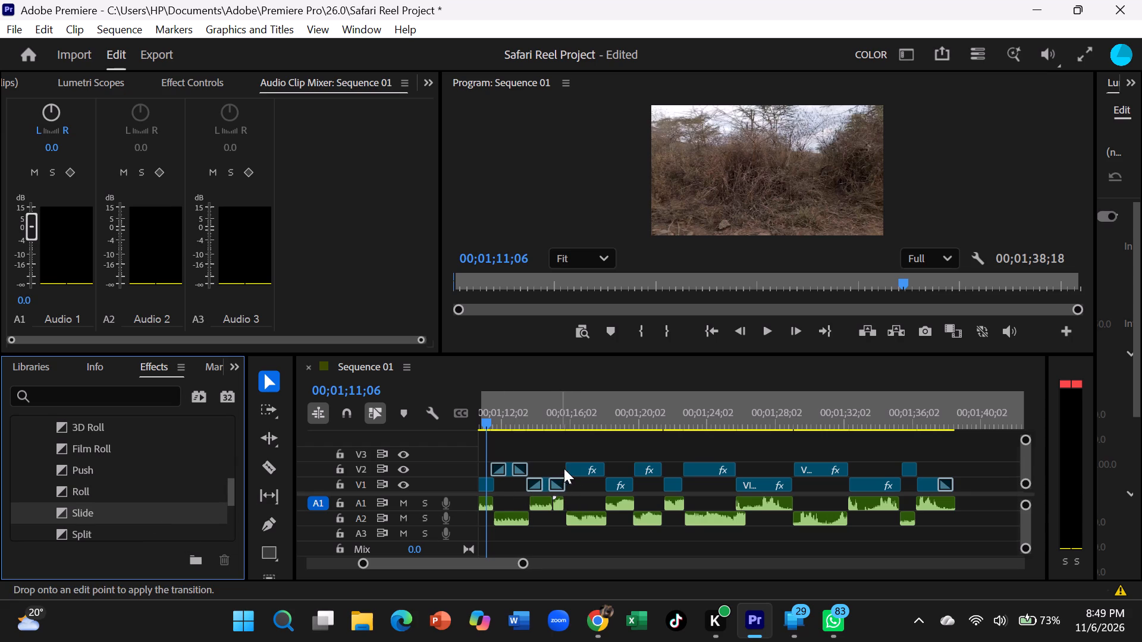
{"action": "left_click_drag", "start_coordinate": [564, 468], "coordinate": [567, 464]}
{"action": "scroll", "coordinate": [172, 515], "scroll_direction": "down", "scroll_amount": 1}
{"action": "left_click_drag", "start_coordinate": [153, 508], "coordinate": [146, 533]}
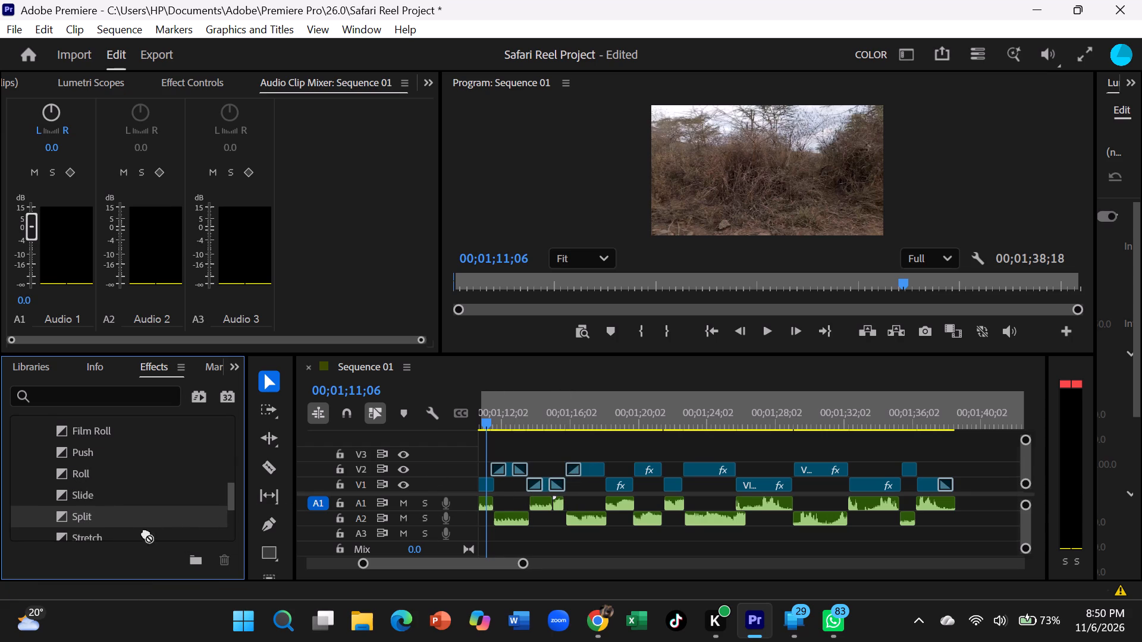
{"action": "left_click_drag", "start_coordinate": [146, 533], "coordinate": [597, 476]}
Add Stretch to the start and Whip to the end of the V1 clip beginning at about 00;01;18;00.
{"action": "scroll", "coordinate": [190, 465], "scroll_direction": "down", "scroll_amount": 2}
{"action": "left_click_drag", "start_coordinate": [150, 496], "coordinate": [152, 523]}
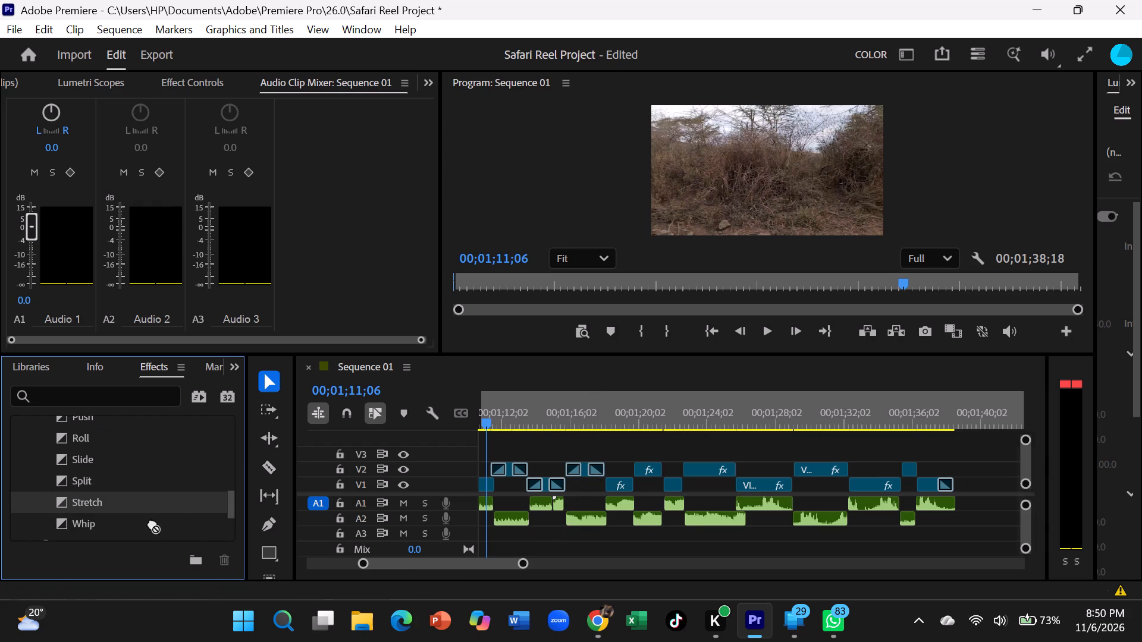
{"action": "left_click_drag", "start_coordinate": [152, 523], "coordinate": [616, 480]}
{"action": "scroll", "coordinate": [359, 473], "scroll_direction": "down", "scroll_amount": 2}
{"action": "scroll", "coordinate": [221, 479], "scroll_direction": "down", "scroll_amount": 2}
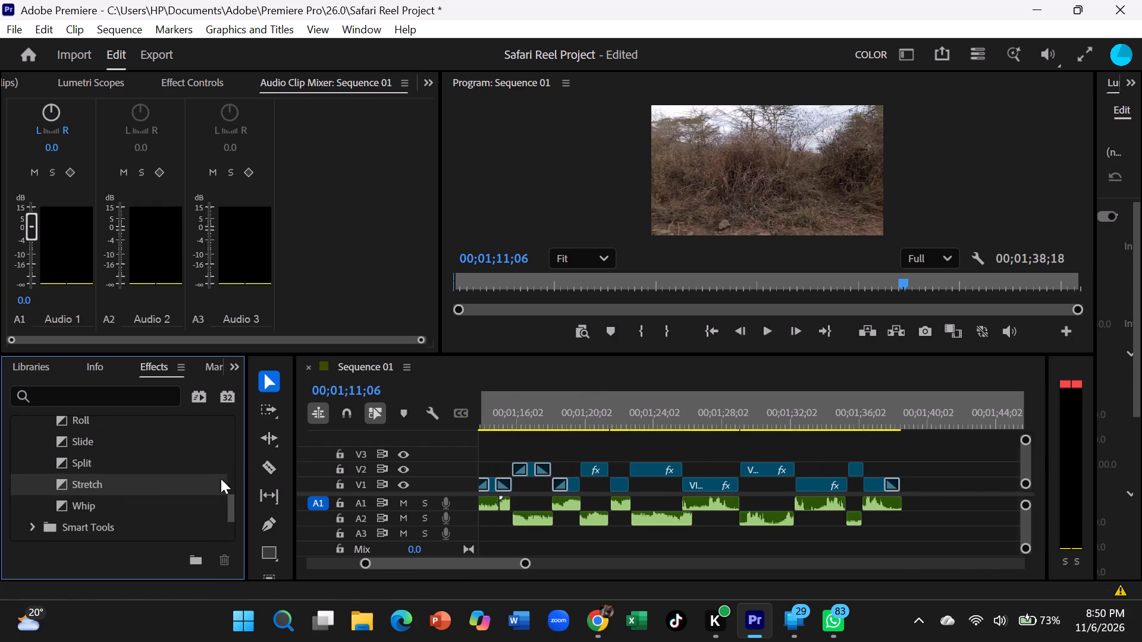
{"action": "left_click_drag", "start_coordinate": [130, 490], "coordinate": [655, 514]}
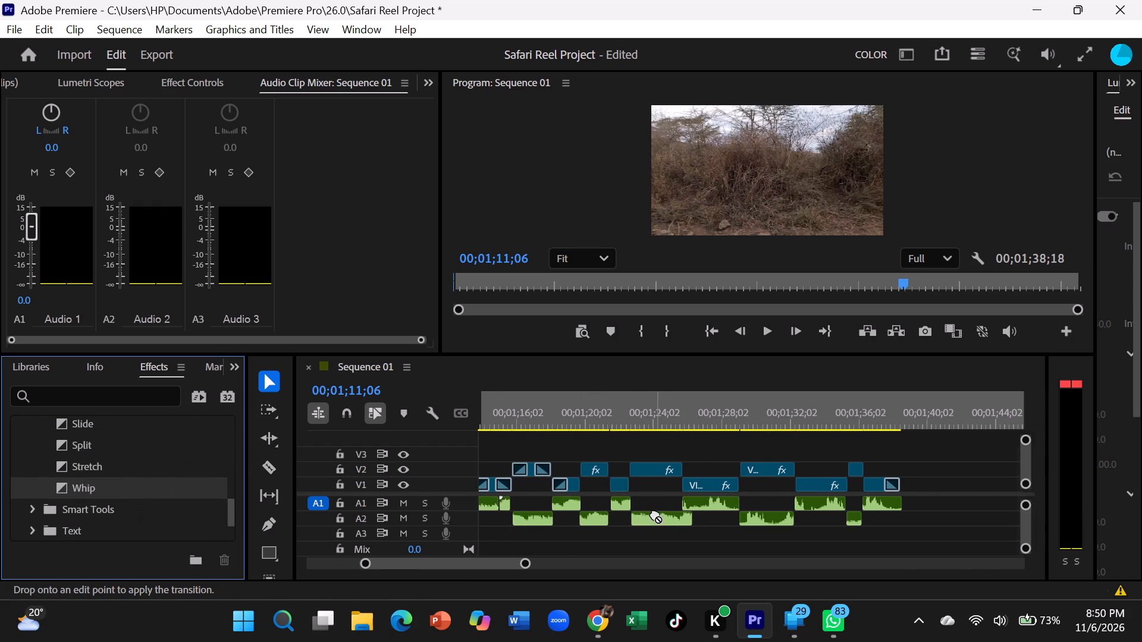
{"action": "left_click_drag", "start_coordinate": [655, 514], "coordinate": [580, 487]}
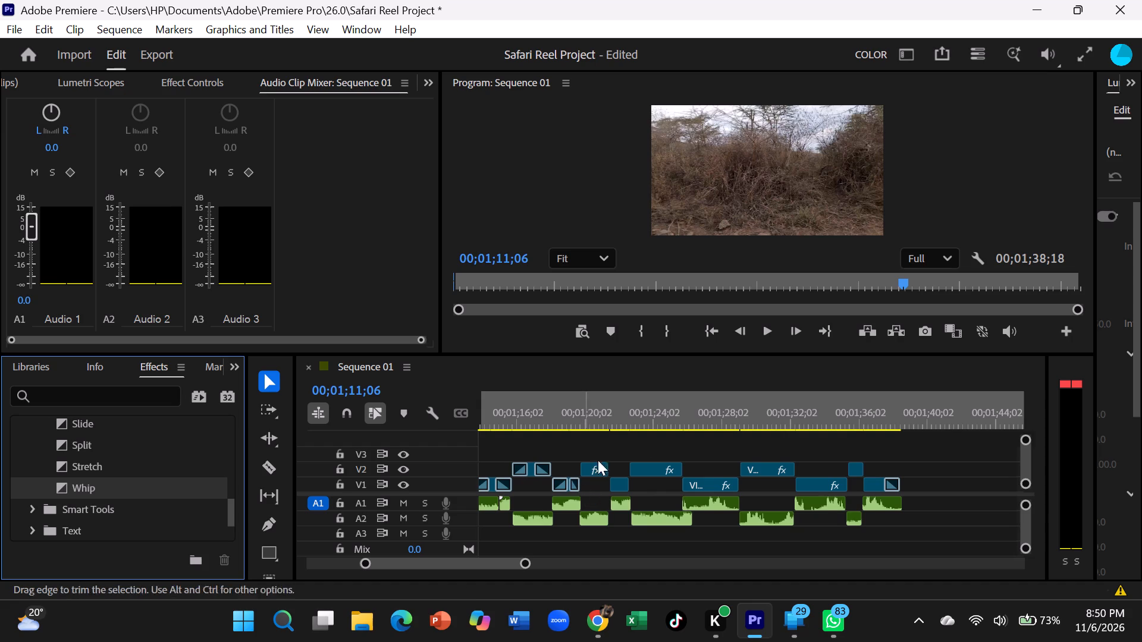
Play Sequence 01 from 00;01;11;06 to its end to review the new slide transitions.
{"action": "scroll", "coordinate": [676, 426], "scroll_direction": "down", "scroll_amount": 5}
{"action": "scroll", "coordinate": [676, 426], "scroll_direction": "up", "scroll_amount": 12}
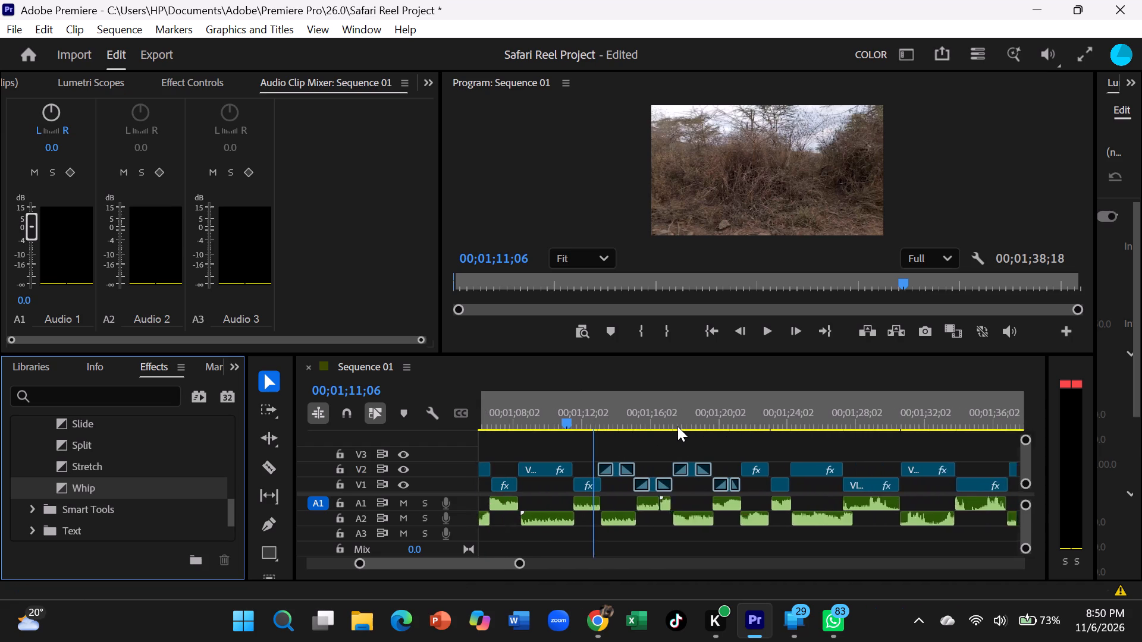
{"action": "left_click", "coordinate": [761, 333]}
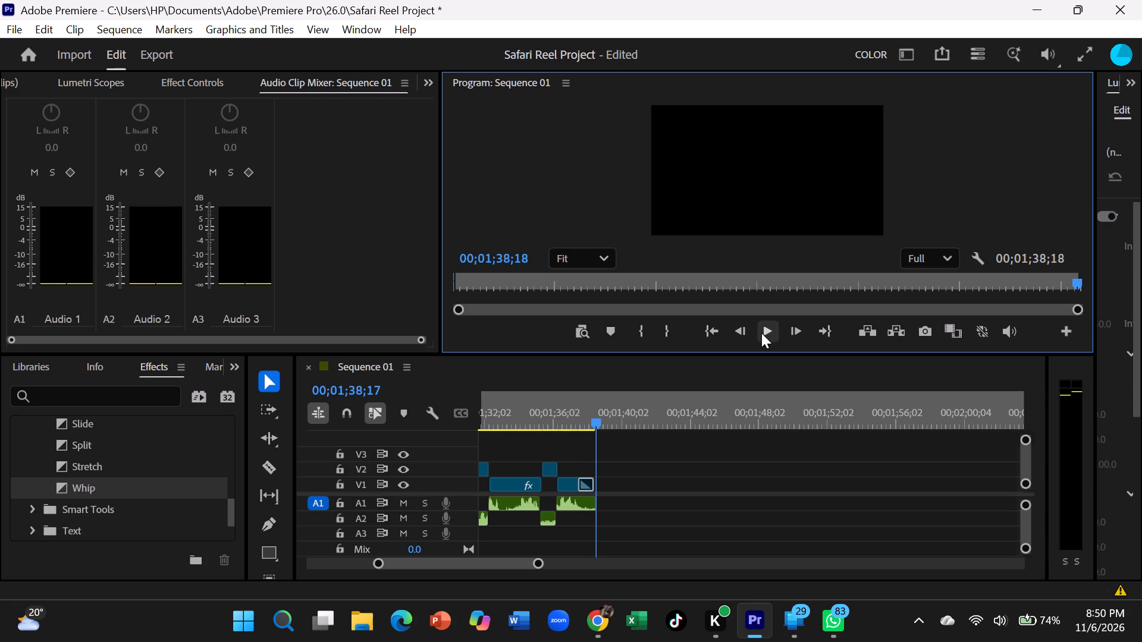
Return the playhead to 00;00;00;00 and play Sequence 01 to 00;00;45;26, pausing along the way to review the edit.
{"action": "scroll", "coordinate": [761, 333], "scroll_direction": "up", "scroll_amount": 8}
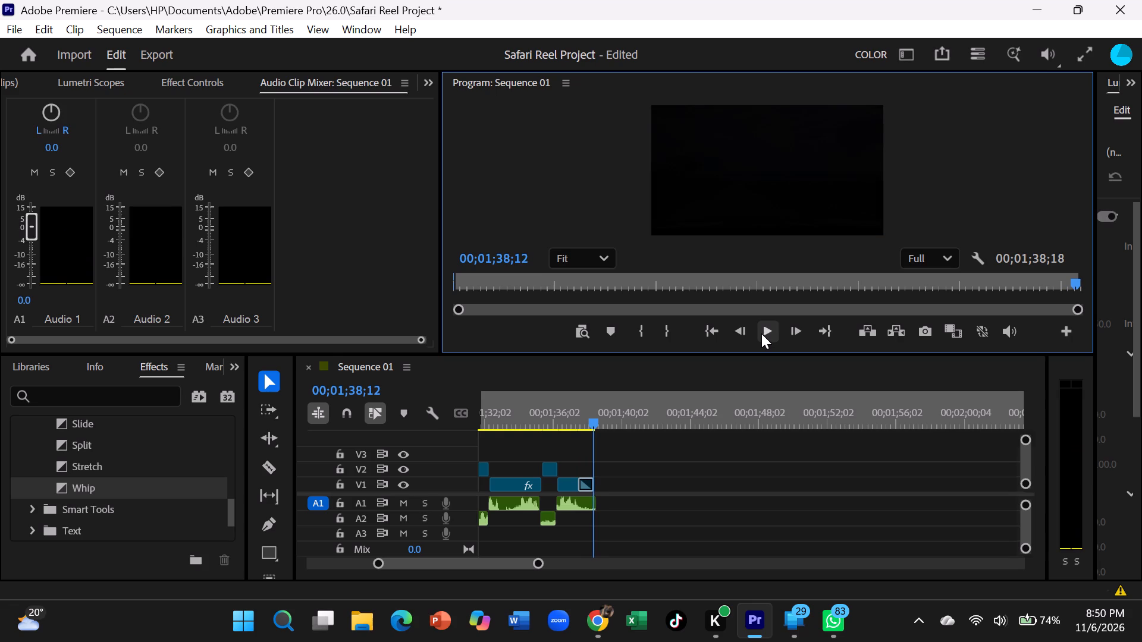
{"action": "scroll", "coordinate": [613, 366], "scroll_direction": "down", "scroll_amount": 4}
{"action": "scroll", "coordinate": [628, 404], "scroll_direction": "up", "scroll_amount": 11}
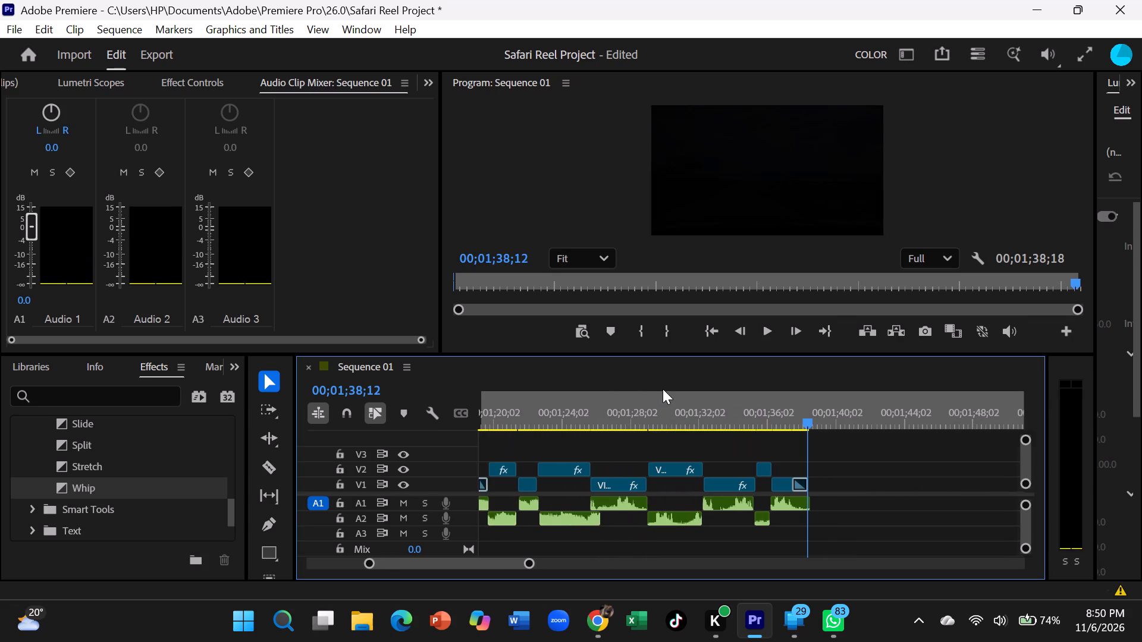
{"action": "scroll", "coordinate": [725, 418], "scroll_direction": "up", "scroll_amount": 4}
{"action": "left_click_drag", "start_coordinate": [923, 424], "coordinate": [909, 424]}
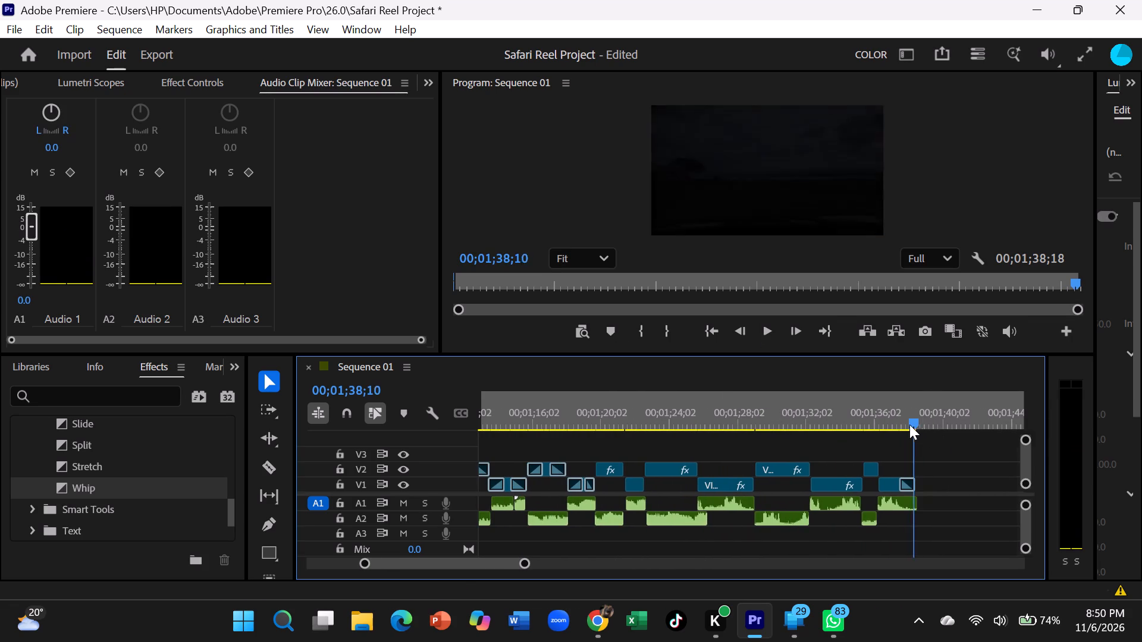
{"action": "left_click_drag", "start_coordinate": [909, 424], "coordinate": [360, 421]}
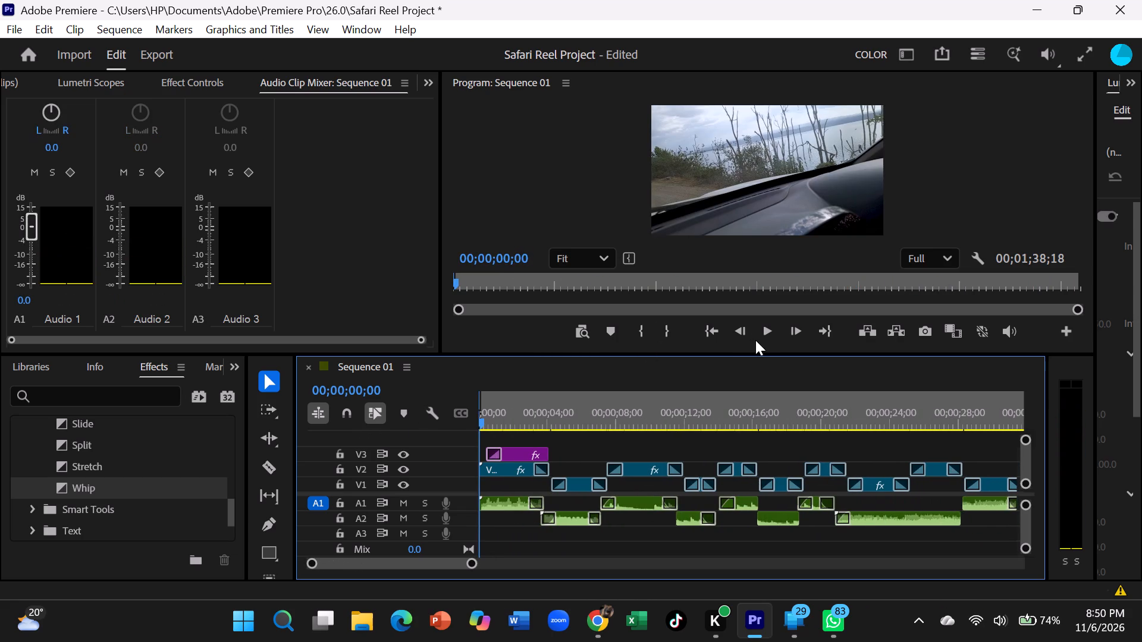
{"action": "left_click", "coordinate": [765, 336]}
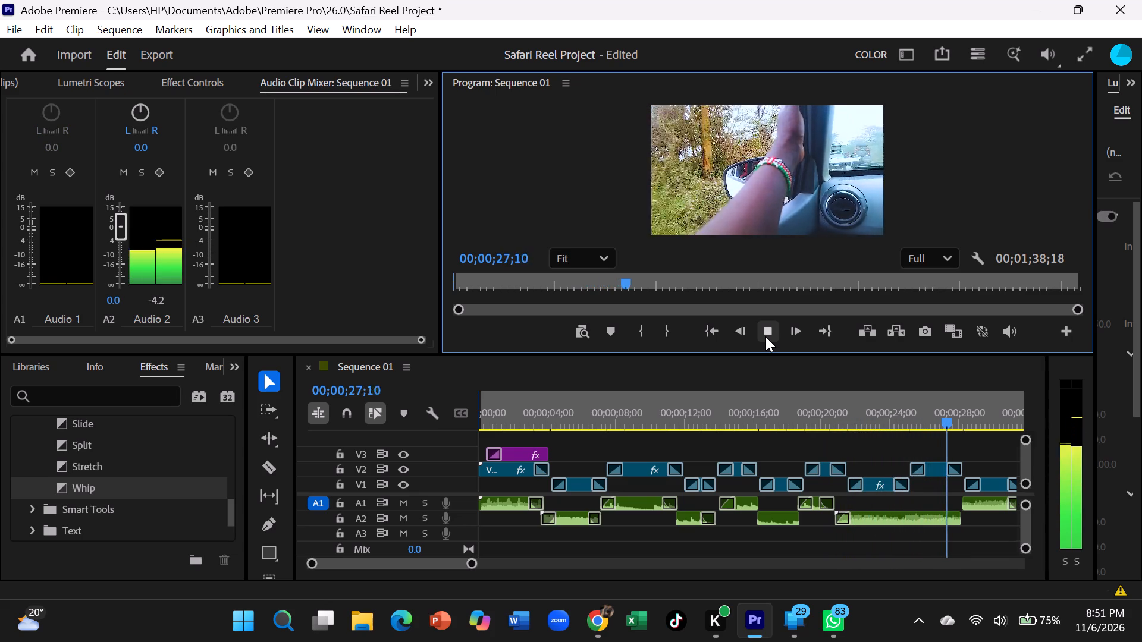
{"action": "left_click", "coordinate": [765, 336]}
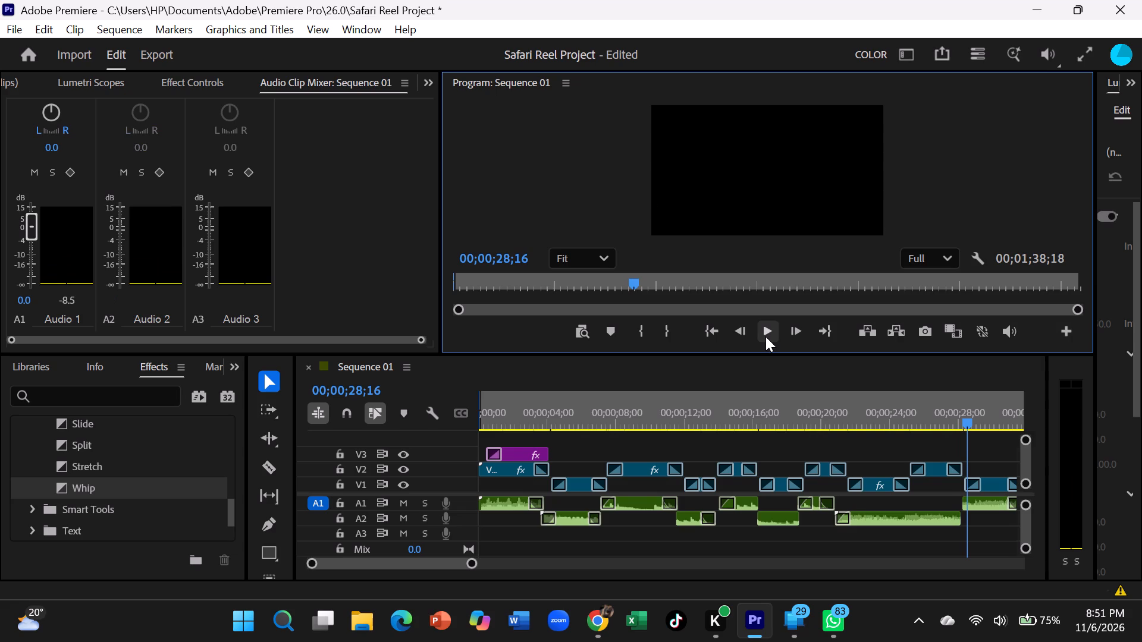
{"action": "left_click", "coordinate": [765, 336]}
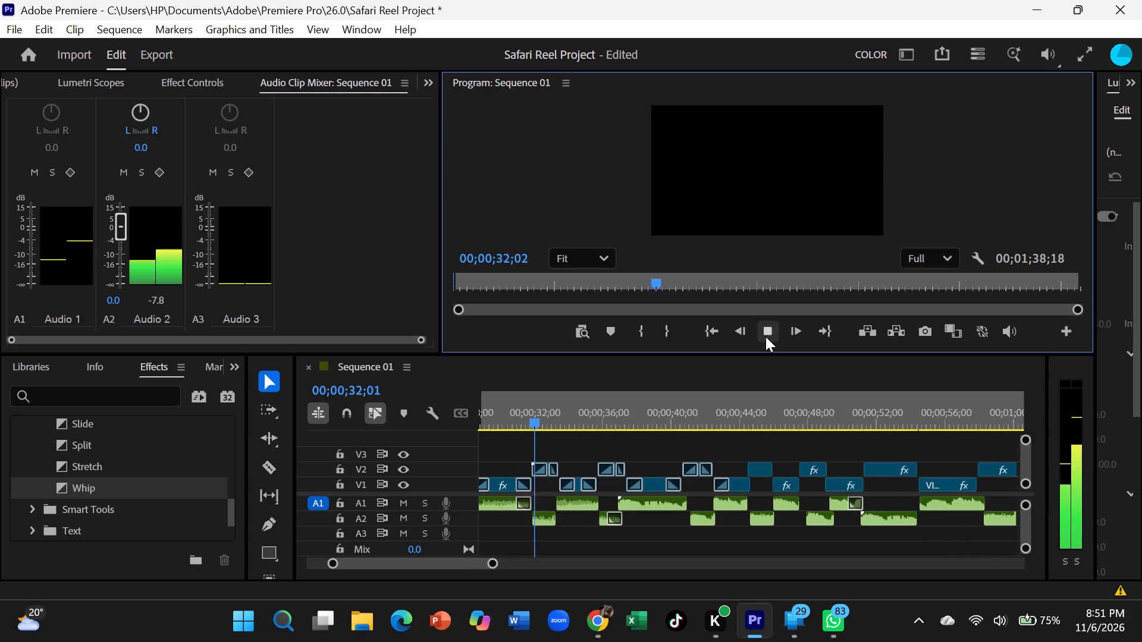
{"action": "left_click", "coordinate": [765, 336]}
{"action": "left_click", "coordinate": [765, 336]}
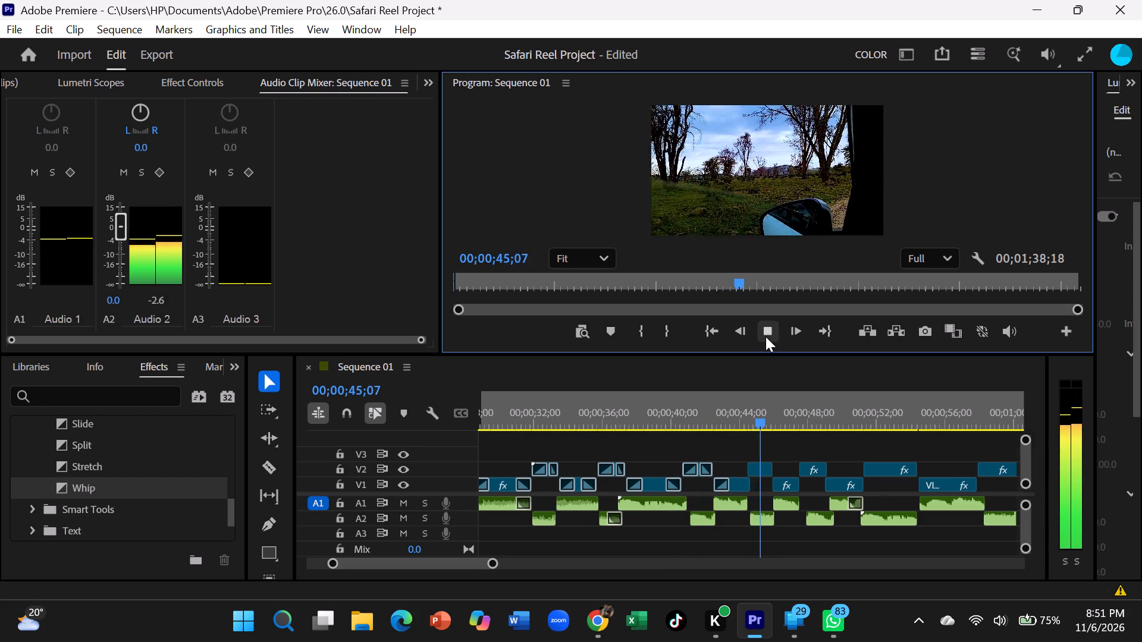
{"action": "left_click", "coordinate": [765, 336]}
Add the Burn Chroma transition from Lights & Blurs to the end of the V1 clip finishing at about 00;00;44;15.
{"action": "scroll", "coordinate": [168, 455], "scroll_direction": "up", "scroll_amount": 2}
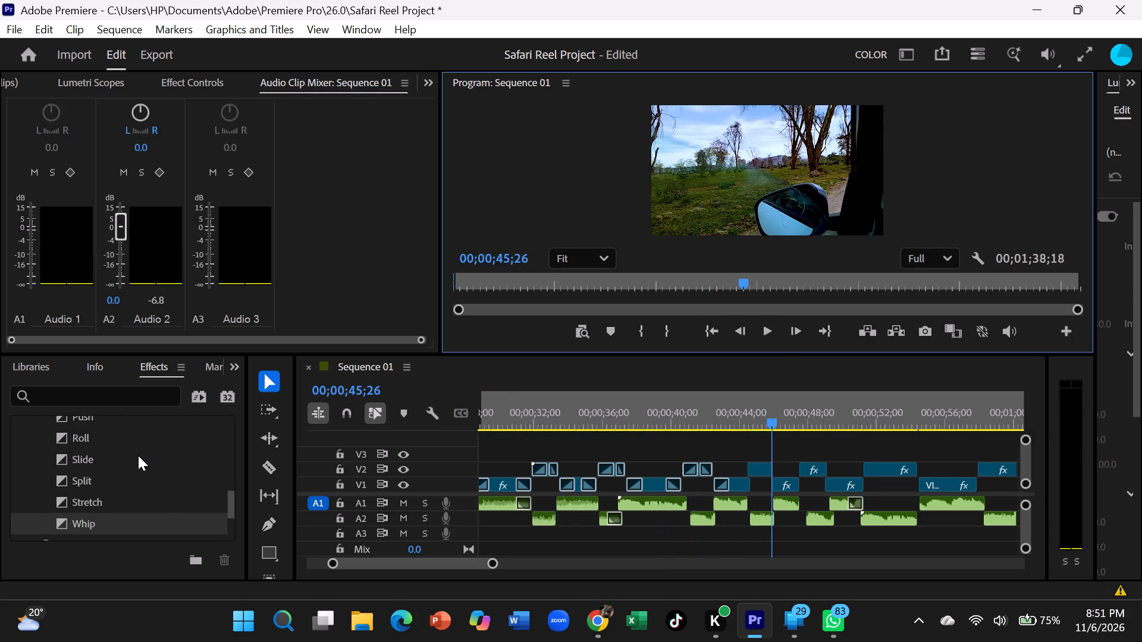
{"action": "scroll", "coordinate": [138, 455], "scroll_direction": "up", "scroll_amount": 6}
{"action": "left_click", "coordinate": [29, 462]}
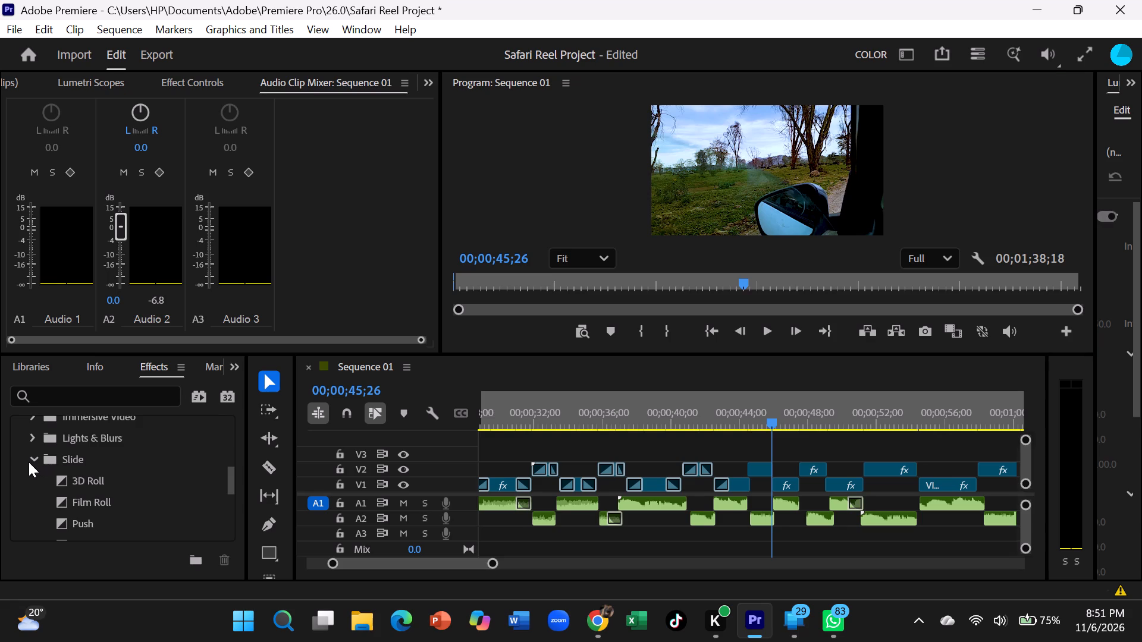
{"action": "left_click", "coordinate": [29, 438]}
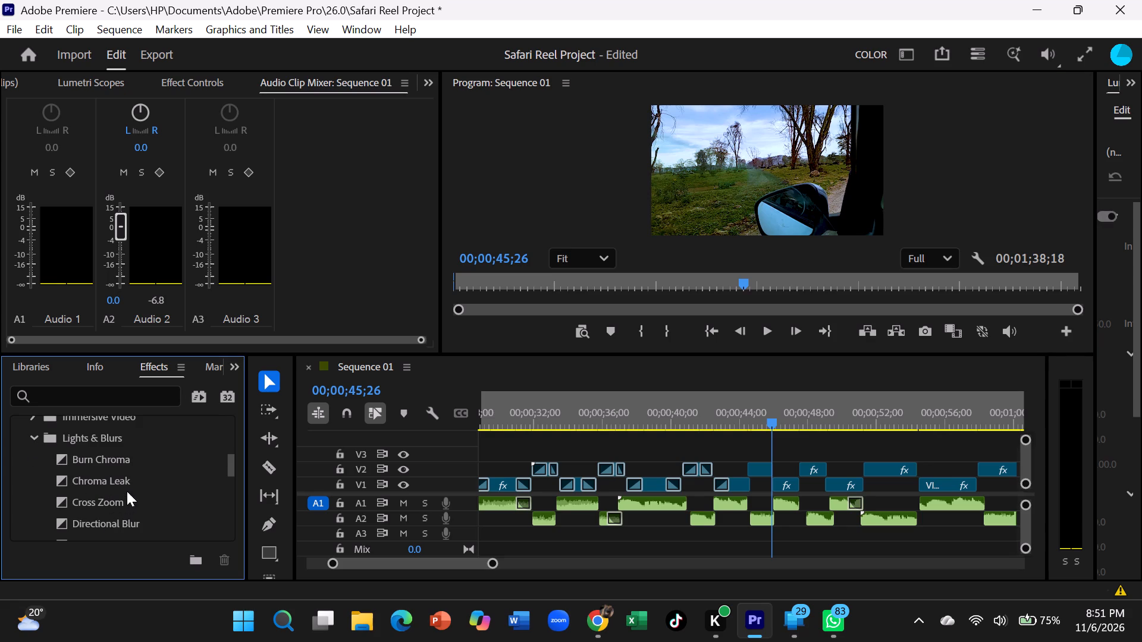
{"action": "left_click_drag", "start_coordinate": [91, 453], "coordinate": [727, 490]}
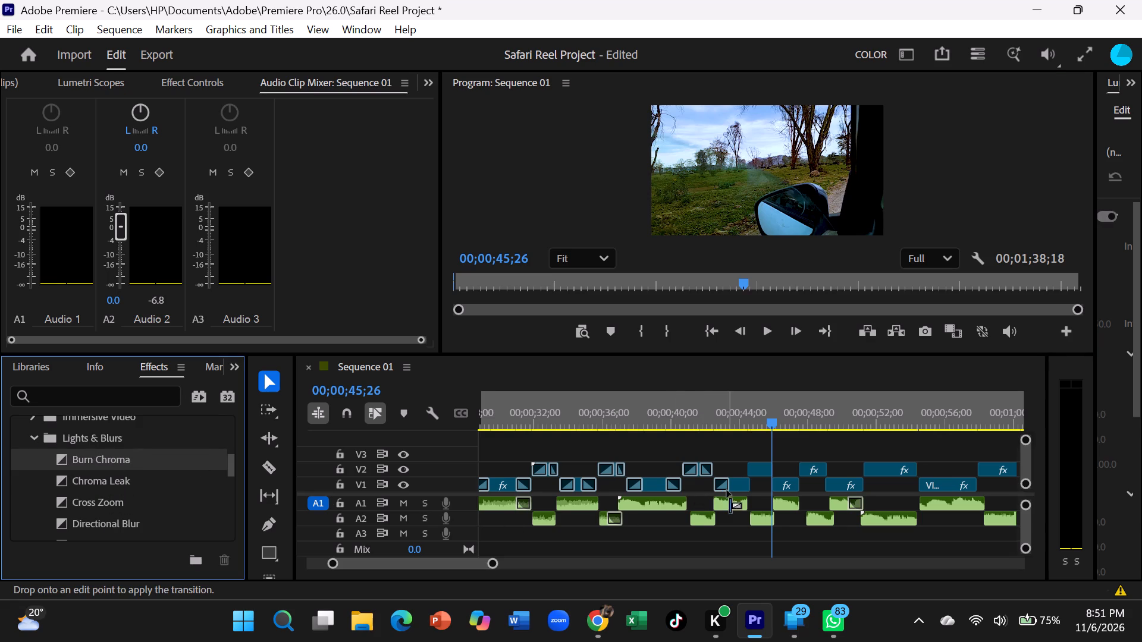
{"action": "left_click_drag", "start_coordinate": [727, 490], "coordinate": [746, 489]}
Move the playhead back to about 00;00;43;00 and play to 00;00;45;20 to review the Burn Chroma transition.
{"action": "left_click_drag", "start_coordinate": [770, 425], "coordinate": [738, 445]}
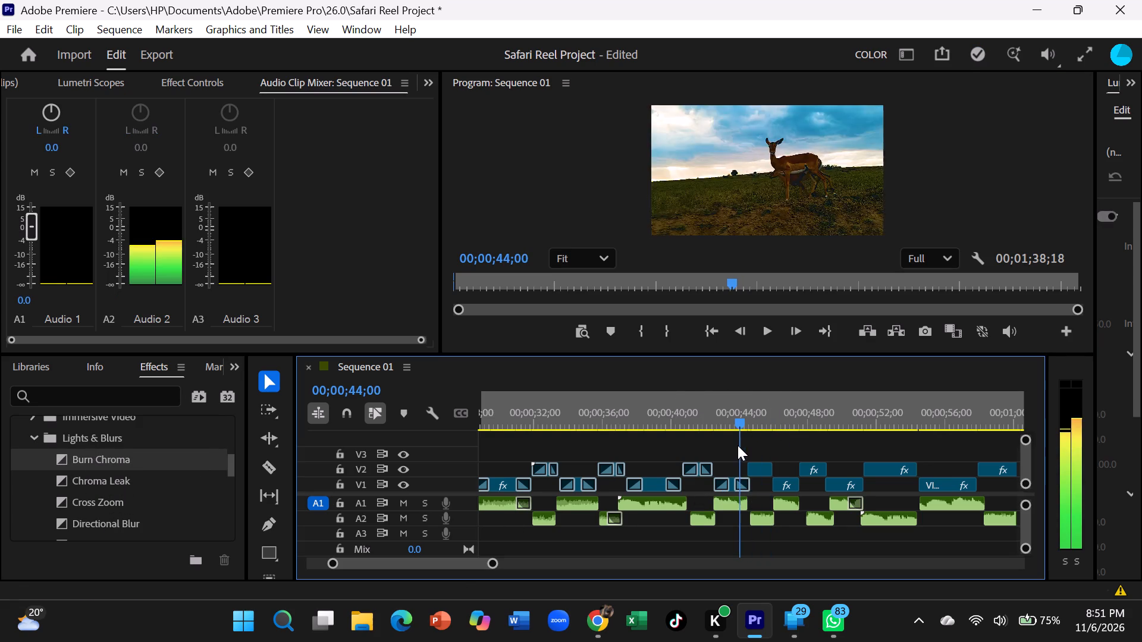
{"action": "left_click_drag", "start_coordinate": [738, 445], "coordinate": [719, 455]}
{"action": "left_click", "coordinate": [770, 337]}
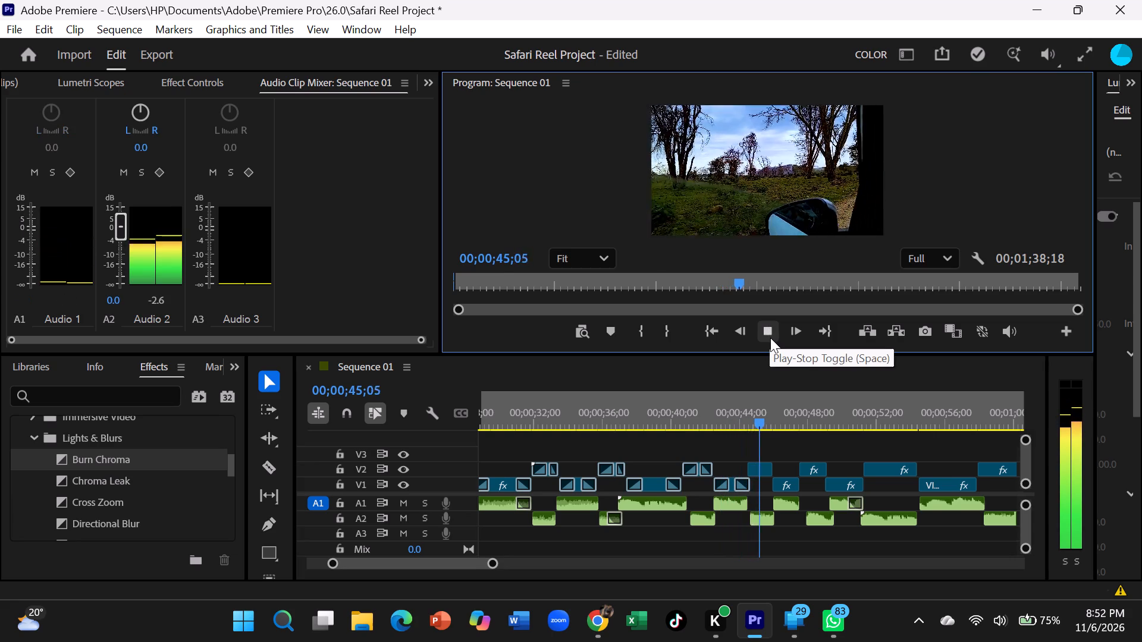
{"action": "left_click", "coordinate": [770, 338]}
Add Chroma Leak to the start and Cross Zoom to the end of the V2 clip beginning at about 00;00;44;15.
{"action": "left_click_drag", "start_coordinate": [193, 481], "coordinate": [270, 519]}
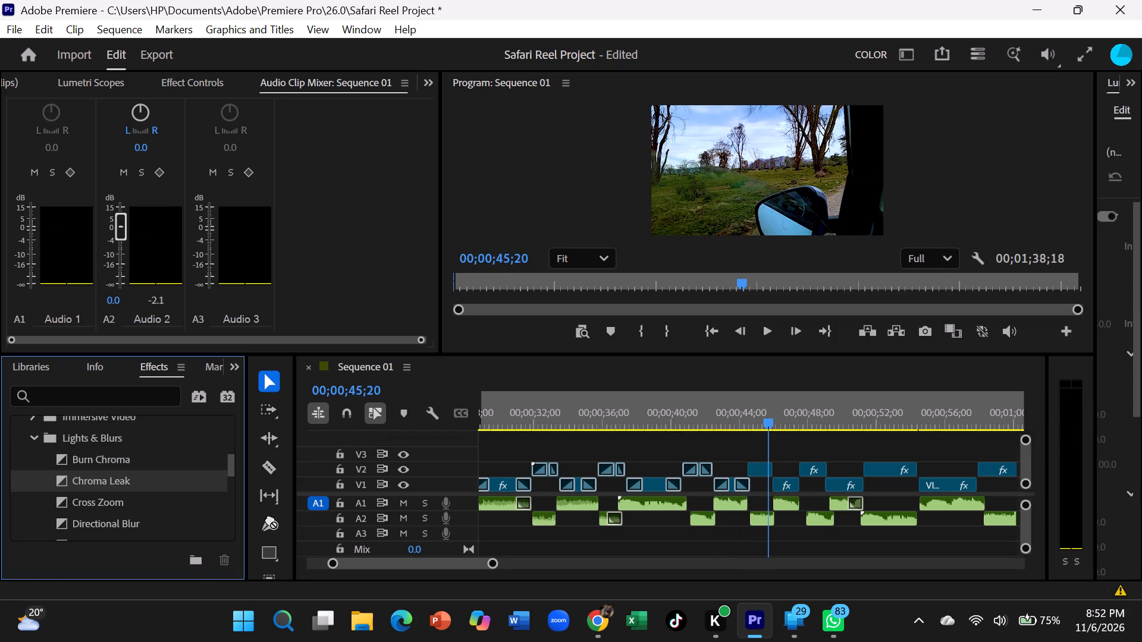
{"action": "left_click_drag", "start_coordinate": [270, 519], "coordinate": [758, 468]}
{"action": "left_click_drag", "start_coordinate": [179, 501], "coordinate": [557, 504]}
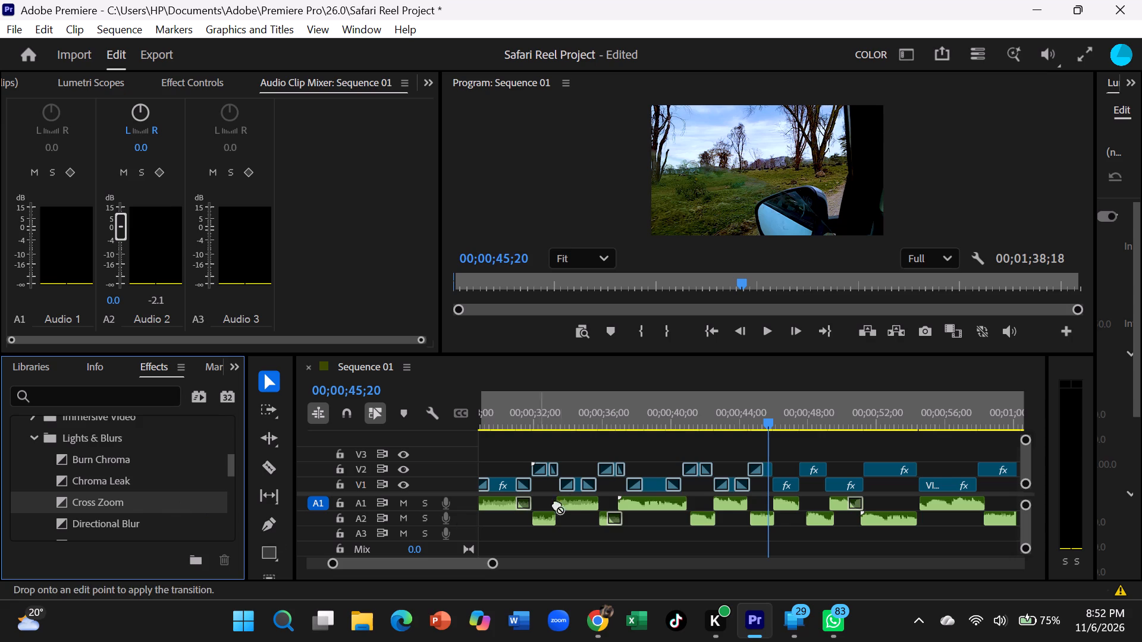
{"action": "left_click_drag", "start_coordinate": [557, 504], "coordinate": [770, 471]}
Add the Directional Blur transition to the start of the V1 clip beginning at about 00;00;46;00.
{"action": "scroll", "coordinate": [131, 503], "scroll_direction": "down", "scroll_amount": 1}
{"action": "left_click_drag", "start_coordinate": [131, 503], "coordinate": [136, 509]}
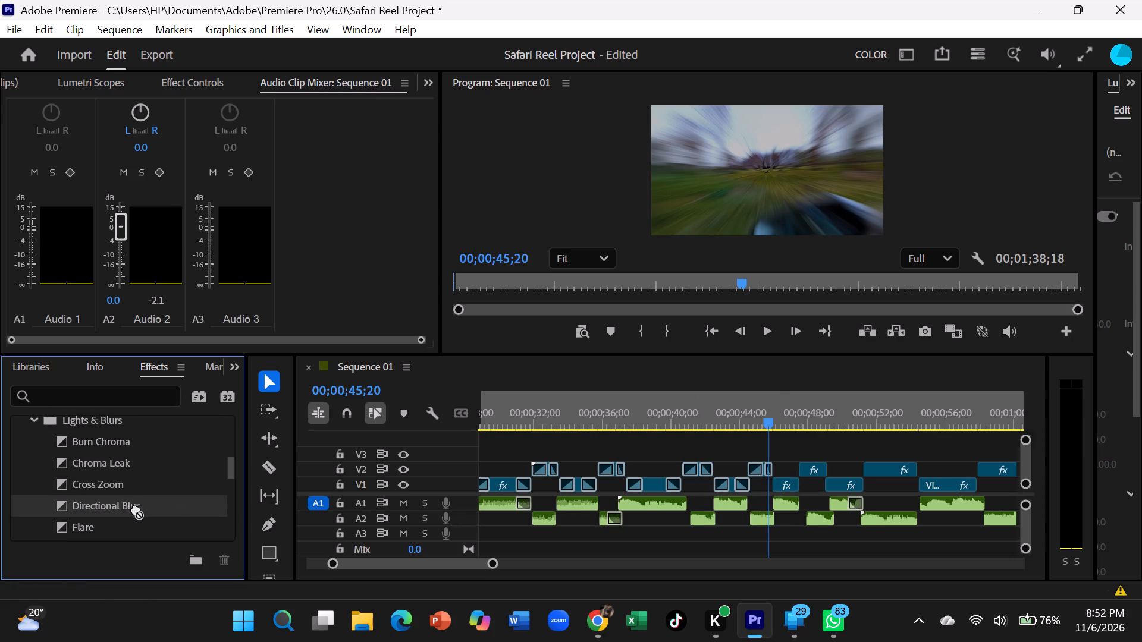
{"action": "left_click_drag", "start_coordinate": [136, 509], "coordinate": [783, 494]}
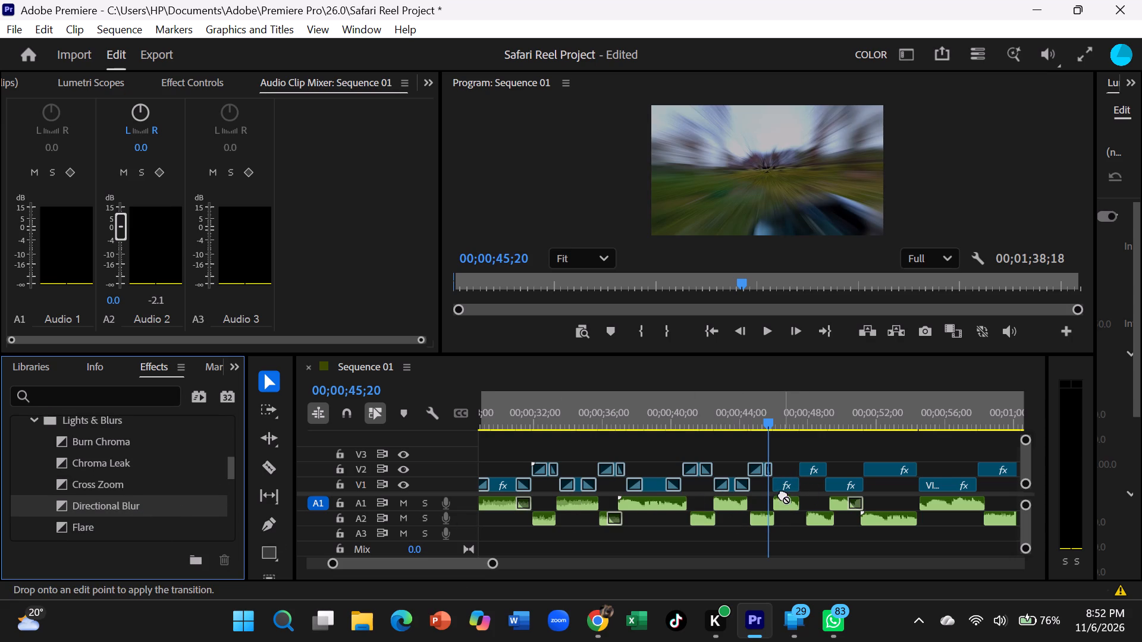
{"action": "left_click_drag", "start_coordinate": [783, 494], "coordinate": [783, 491]}
Play Sequence 01 from 00;00;45;20 to 00;00;47;27 to review the Cross Zoom and Directional Blur transitions.
{"action": "left_click", "coordinate": [775, 326]}
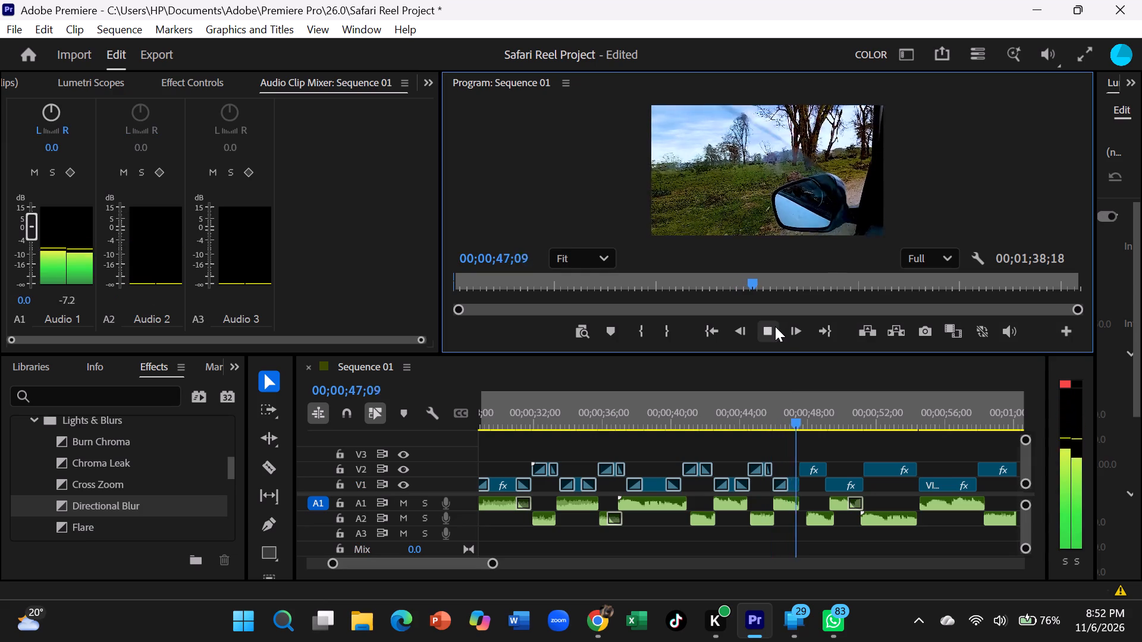
{"action": "left_click", "coordinate": [775, 326]}
Add the Flare transition to the end of the V1 clip finishing at about 00;00;47;15.
{"action": "scroll", "coordinate": [171, 502], "scroll_direction": "down", "scroll_amount": 1}
{"action": "left_click_drag", "start_coordinate": [148, 508], "coordinate": [776, 488]}
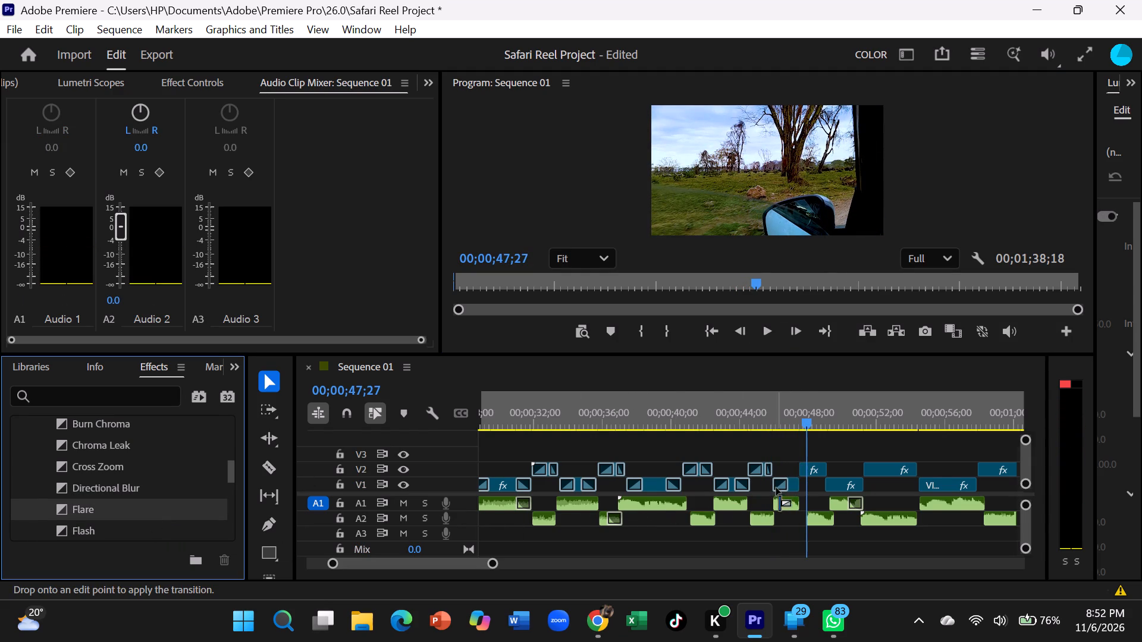
{"action": "left_click_drag", "start_coordinate": [776, 488], "coordinate": [799, 486]}
{"action": "left_click_drag", "start_coordinate": [799, 486], "coordinate": [795, 486]}
Add Flash to the start and Glow to the end of the V2 clip beginning at about 00;00;47;15.
{"action": "scroll", "coordinate": [0, 444], "scroll_direction": "down", "scroll_amount": 1}
{"action": "scroll", "coordinate": [84, 496], "scroll_direction": "down", "scroll_amount": 1}
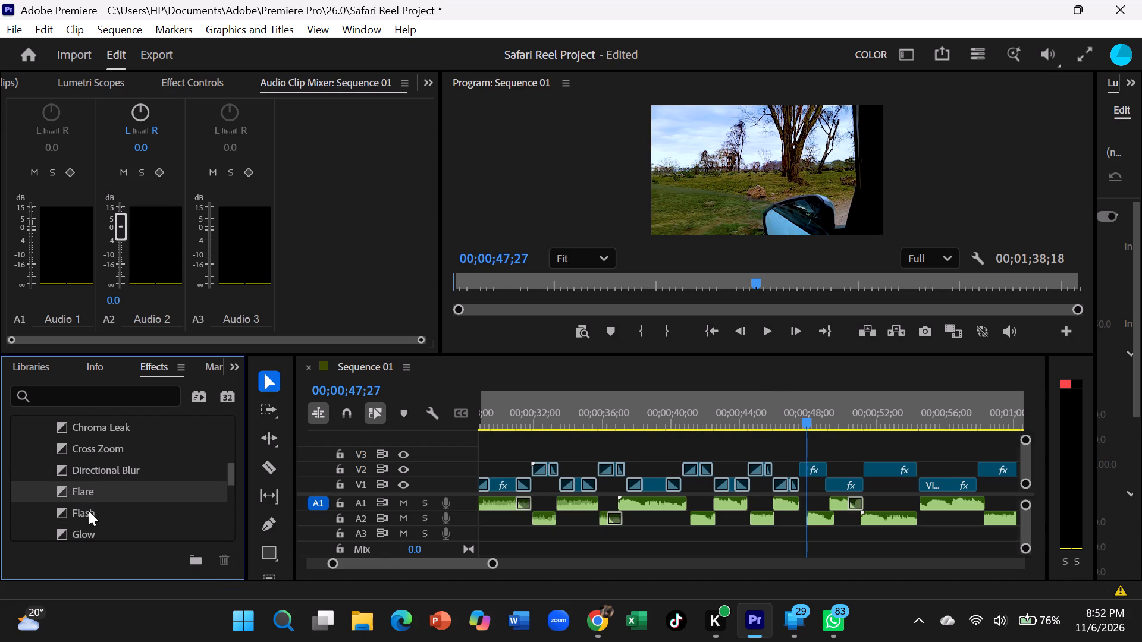
{"action": "left_click_drag", "start_coordinate": [89, 511], "coordinate": [808, 471]}
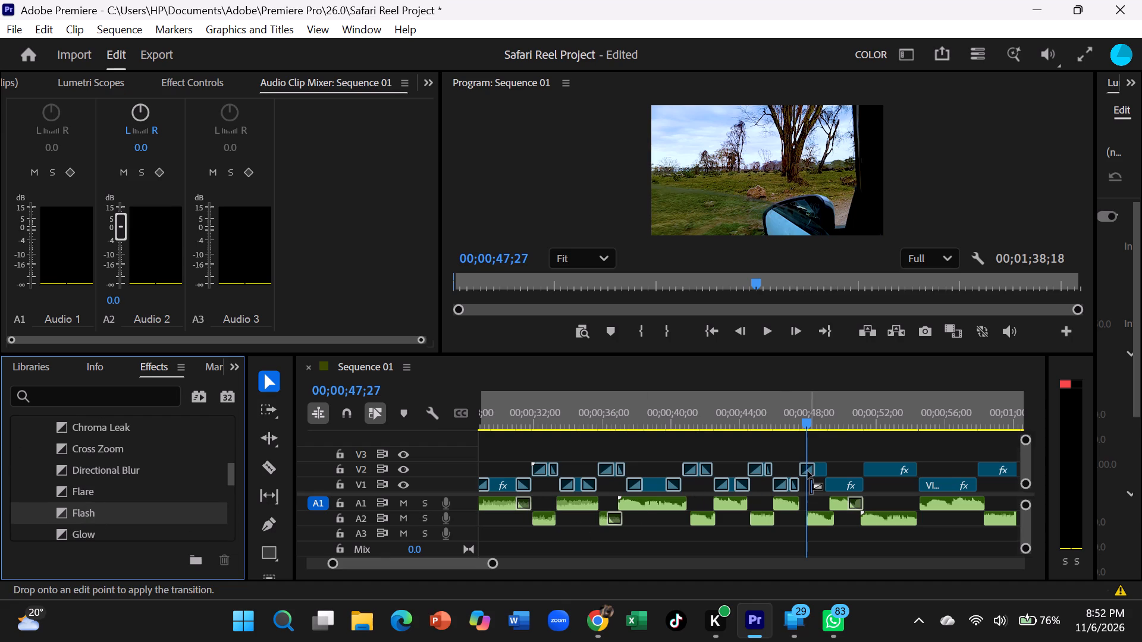
{"action": "left_click_drag", "start_coordinate": [808, 471], "coordinate": [805, 471]}
{"action": "scroll", "coordinate": [176, 487], "scroll_direction": "down", "scroll_amount": 2}
{"action": "left_click_drag", "start_coordinate": [155, 497], "coordinate": [161, 525]}
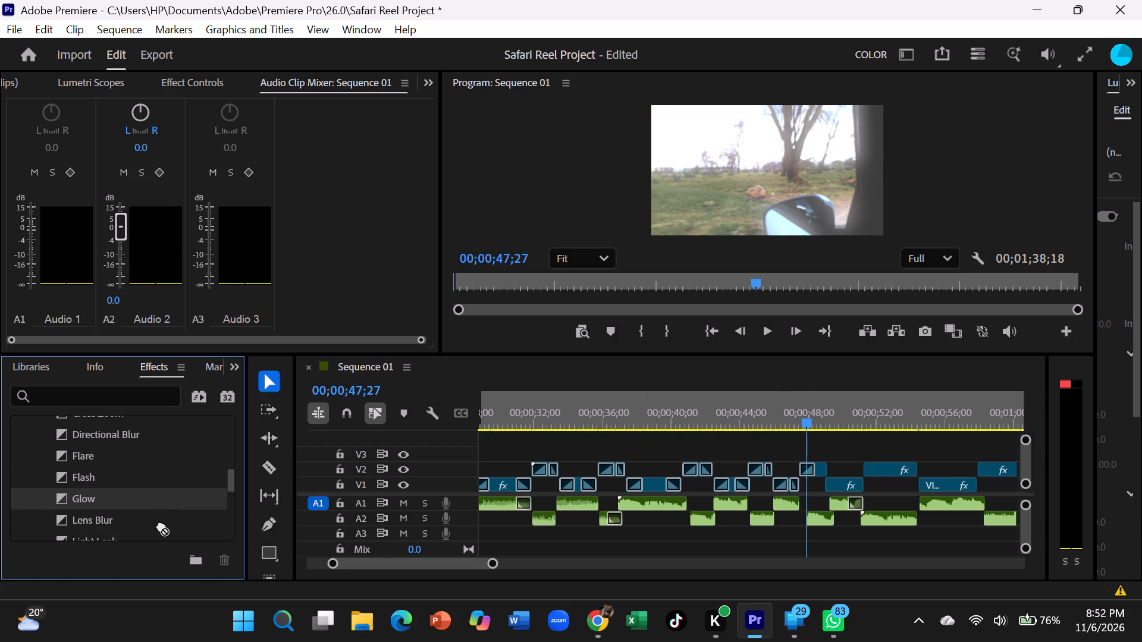
{"action": "left_click_drag", "start_coordinate": [161, 525], "coordinate": [823, 470]}
Add Lens Blur to the start and Light Leak to the end of the V1 clip beginning at about 00;00;49;00.
{"action": "scroll", "coordinate": [0, 480], "scroll_direction": "down", "scroll_amount": 2}
{"action": "left_click_drag", "start_coordinate": [85, 506], "coordinate": [583, 527]}
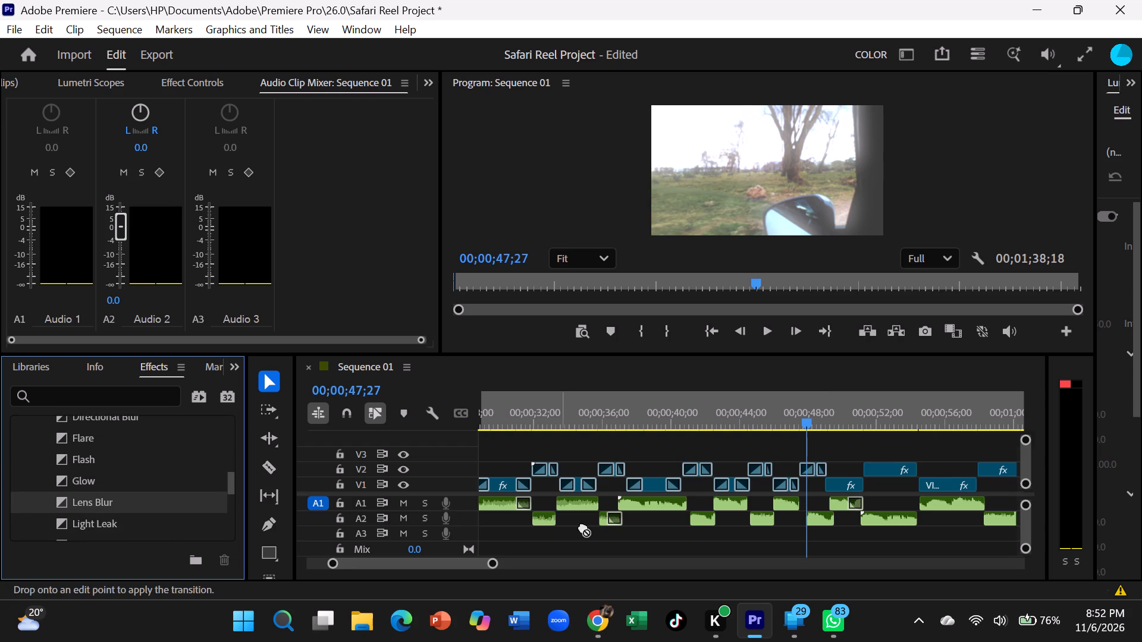
{"action": "left_click_drag", "start_coordinate": [583, 527], "coordinate": [837, 494]}
{"action": "left_click_drag", "start_coordinate": [837, 494], "coordinate": [834, 483]}
{"action": "scroll", "coordinate": [1, 457], "scroll_direction": "down", "scroll_amount": 1}
{"action": "scroll", "coordinate": [88, 477], "scroll_direction": "down", "scroll_amount": 2}
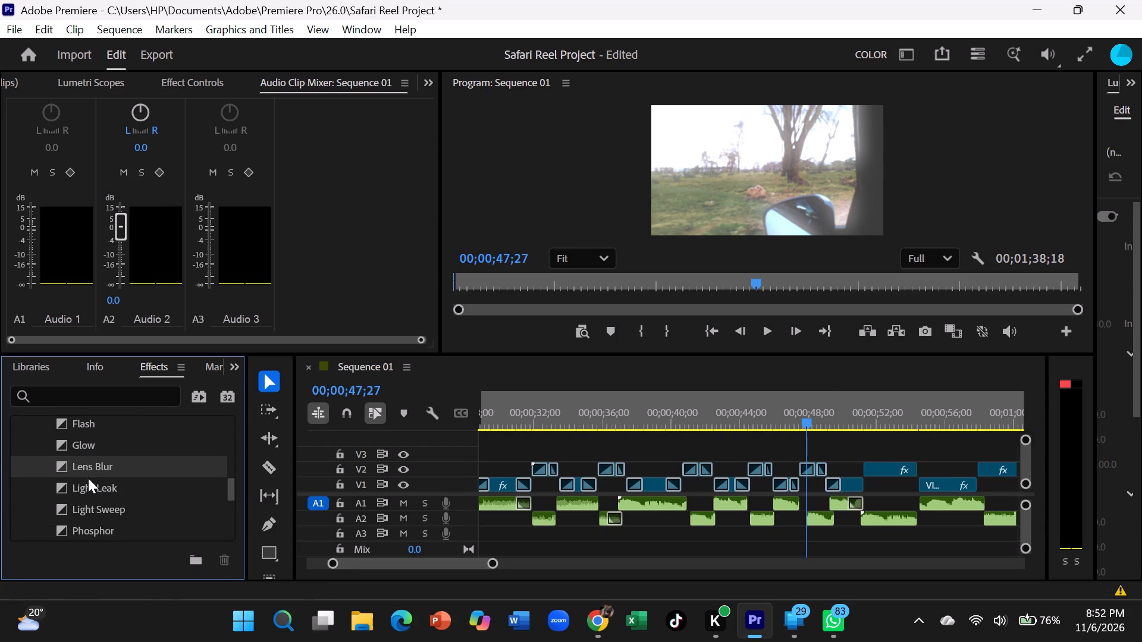
{"action": "left_click_drag", "start_coordinate": [88, 479], "coordinate": [852, 489]}
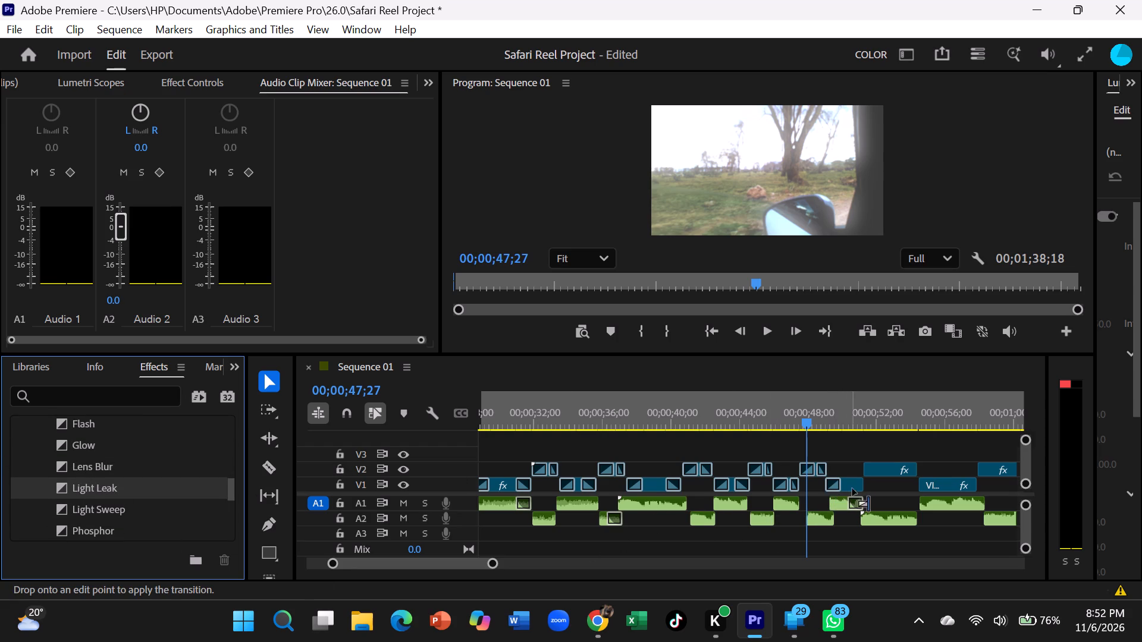
{"action": "left_click_drag", "start_coordinate": [852, 489], "coordinate": [856, 485]}
Add Light Sweep to the start and Phosphor to the end of the V2 clip beginning at about 00;00;51;06.
{"action": "scroll", "coordinate": [133, 496], "scroll_direction": "down", "scroll_amount": 1}
{"action": "left_click_drag", "start_coordinate": [131, 497], "coordinate": [143, 488]}
{"action": "left_click_drag", "start_coordinate": [135, 457], "coordinate": [142, 492]}
{"action": "left_click", "coordinate": [135, 490]}
{"action": "left_click_drag", "start_coordinate": [135, 490], "coordinate": [143, 497]}
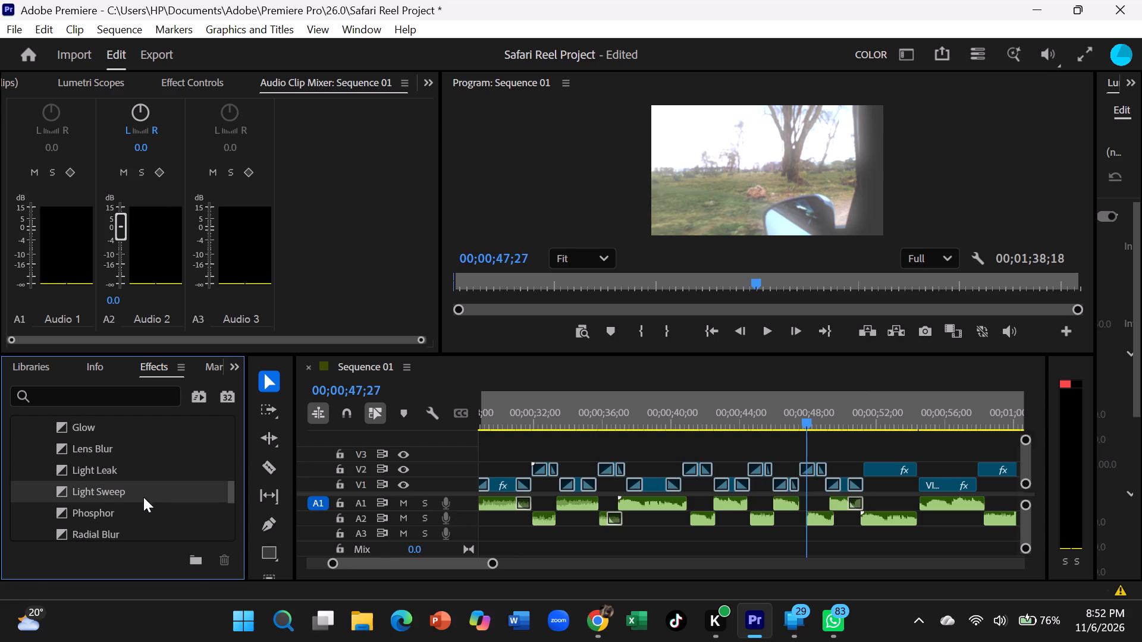
{"action": "left_click_drag", "start_coordinate": [143, 497], "coordinate": [871, 470]}
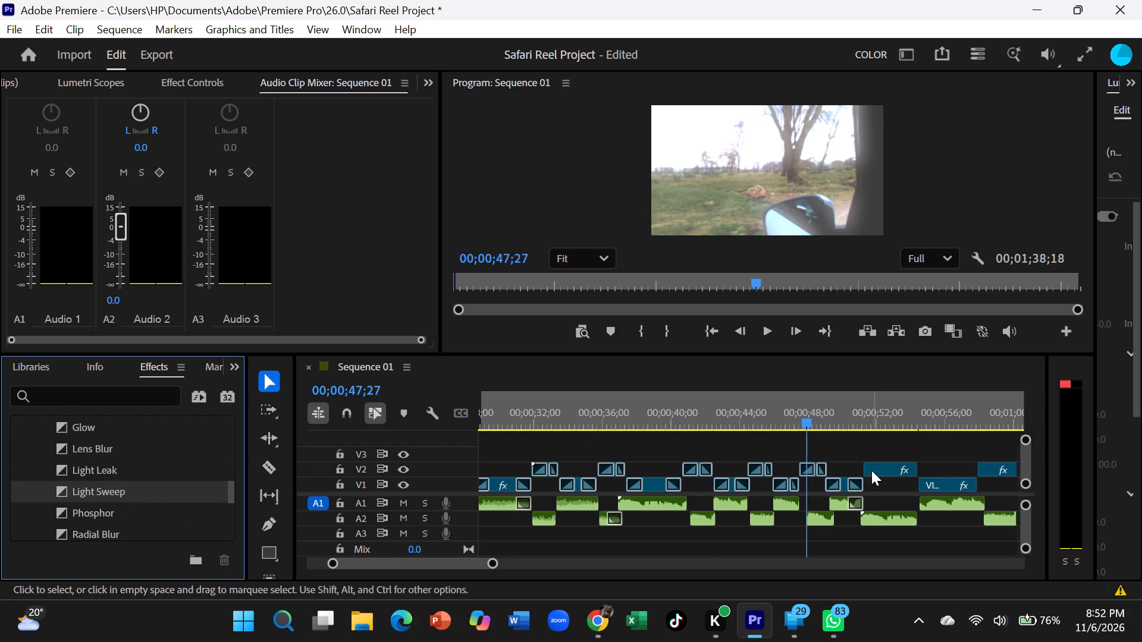
{"action": "left_click_drag", "start_coordinate": [871, 470], "coordinate": [843, 462]}
{"action": "left_click_drag", "start_coordinate": [161, 495], "coordinate": [726, 512]}
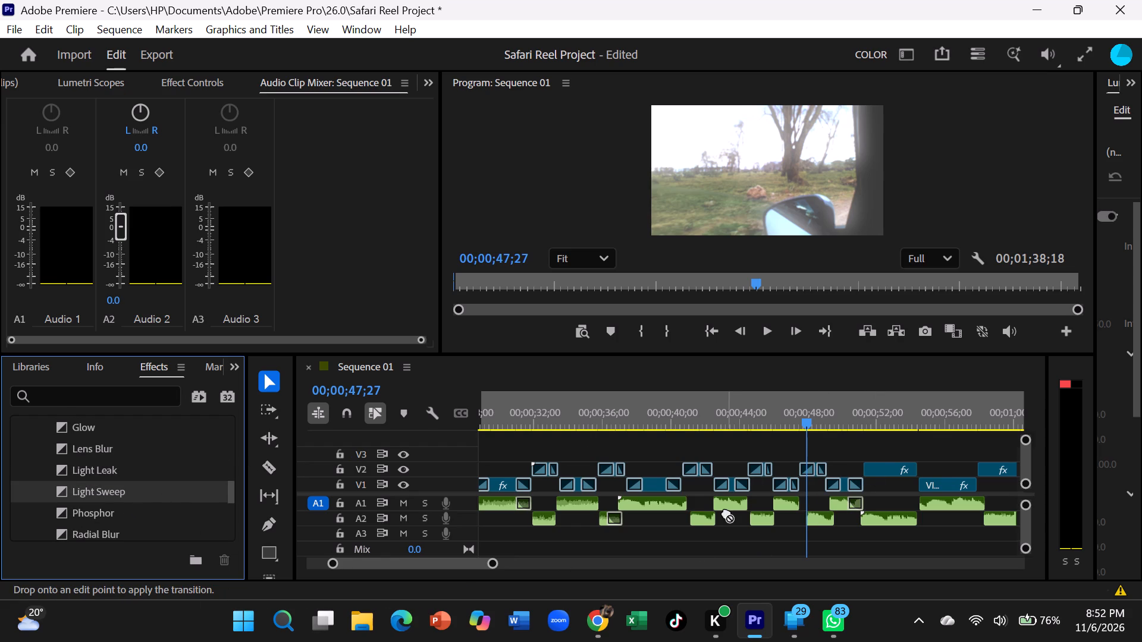
{"action": "left_click_drag", "start_coordinate": [726, 512], "coordinate": [874, 470]}
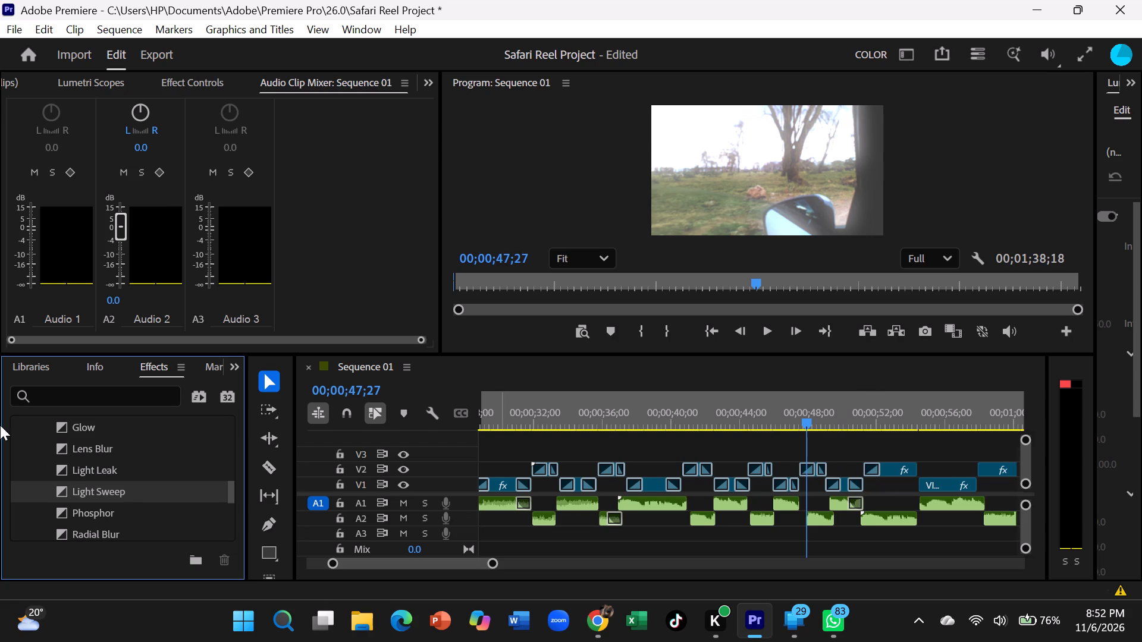
{"action": "left_click_drag", "start_coordinate": [108, 503], "coordinate": [321, 550]}
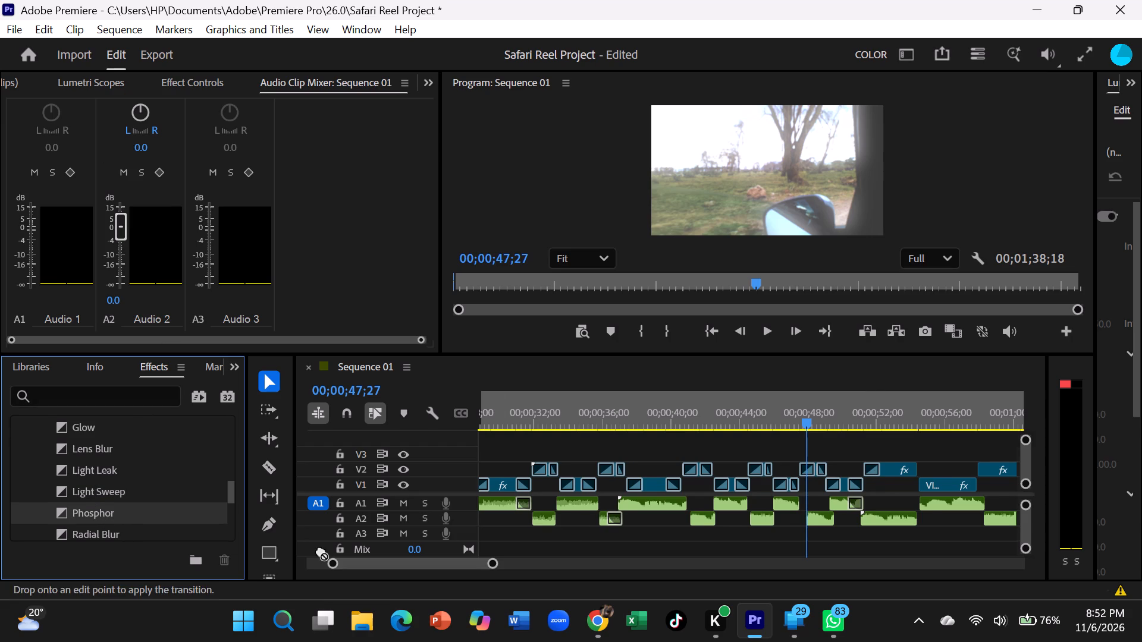
{"action": "left_click_drag", "start_coordinate": [321, 550], "coordinate": [894, 467]}
Add Radial Blur to the start and Ray to the end of the V1 clip beginning at about 00;00;54;10.
{"action": "scroll", "coordinate": [214, 504], "scroll_direction": "down", "scroll_amount": 2}
{"action": "left_click_drag", "start_coordinate": [159, 503], "coordinate": [925, 492]}
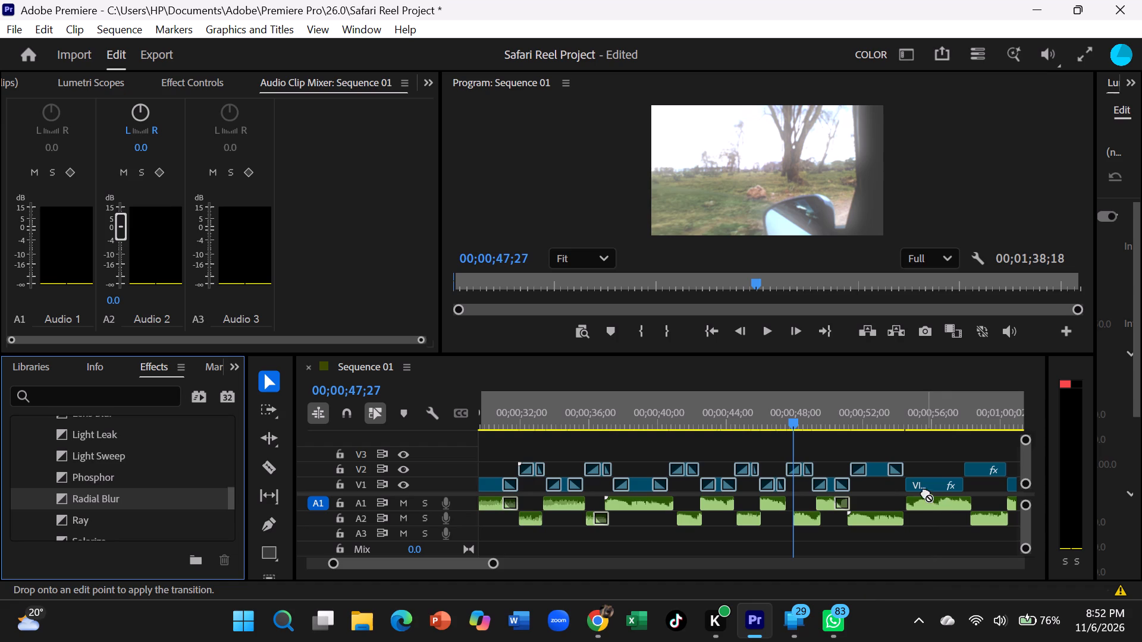
{"action": "left_click_drag", "start_coordinate": [925, 492], "coordinate": [915, 484]}
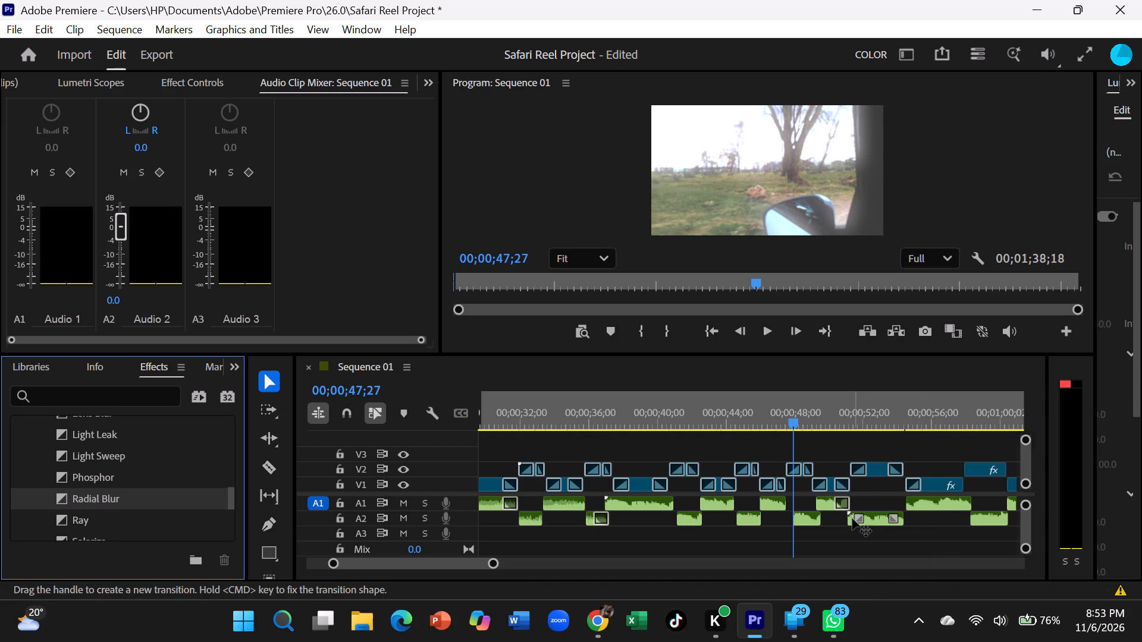
{"action": "left_click", "coordinate": [847, 511]}
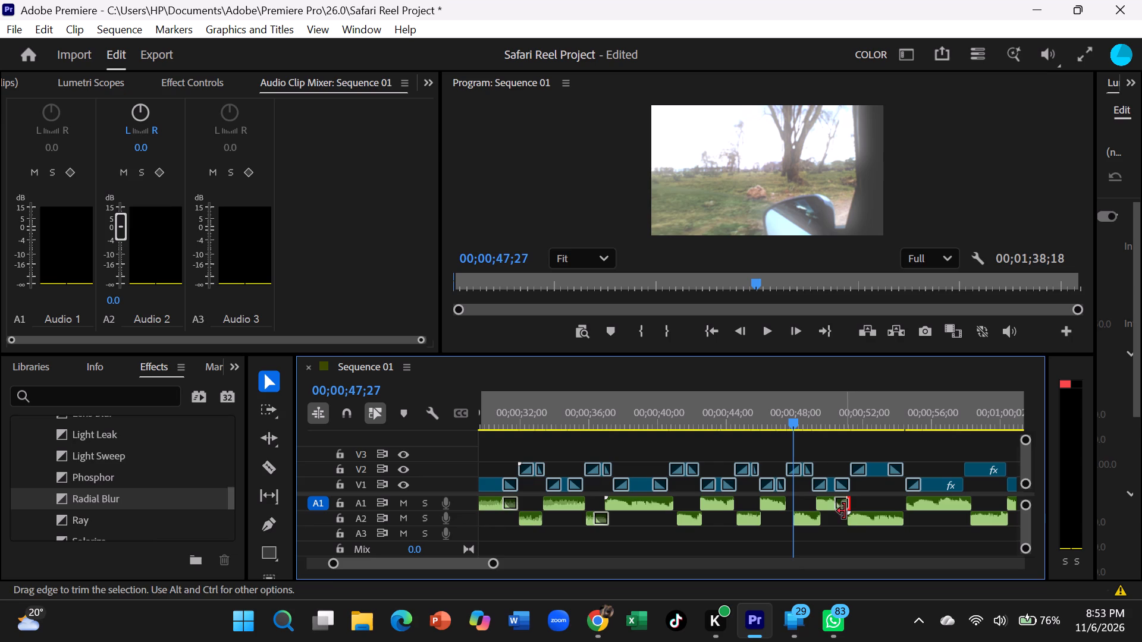
{"action": "scroll", "coordinate": [202, 484], "scroll_direction": "down", "scroll_amount": 2}
{"action": "left_click_drag", "start_coordinate": [193, 483], "coordinate": [961, 489]}
Add Solarize to the start and Stripe to the end of the V2 clip beginning at about 00;00;58;00.
{"action": "scroll", "coordinate": [65, 476], "scroll_direction": "down", "scroll_amount": 1}
{"action": "left_click_drag", "start_coordinate": [90, 479], "coordinate": [712, 477]}
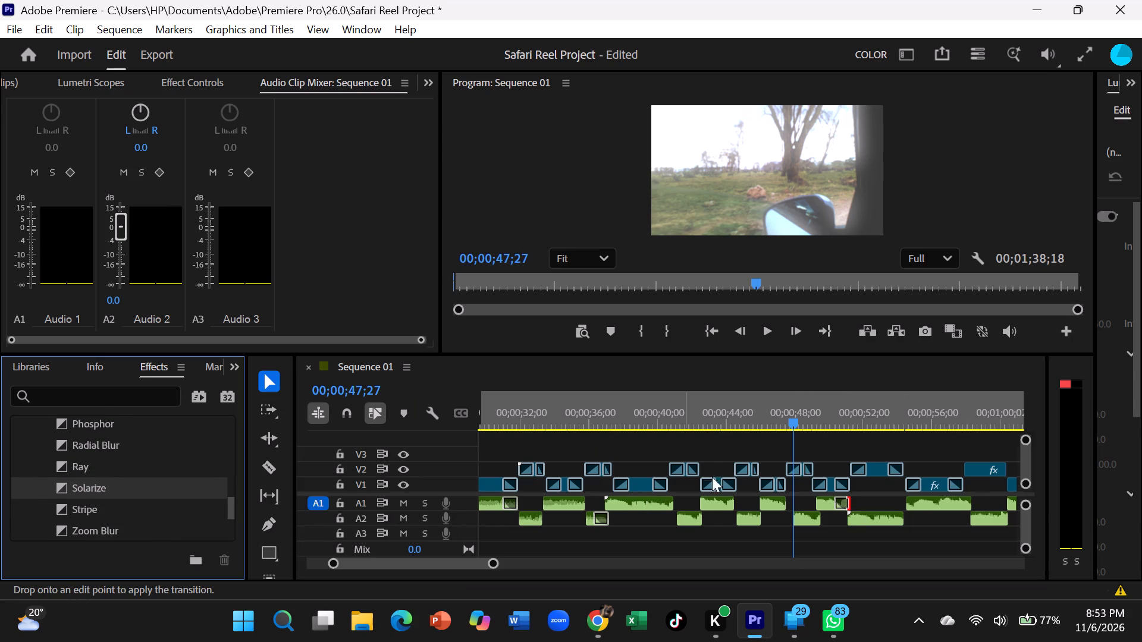
{"action": "left_click_drag", "start_coordinate": [712, 477], "coordinate": [976, 470]}
{"action": "scroll", "coordinate": [138, 481], "scroll_direction": "down", "scroll_amount": 1}
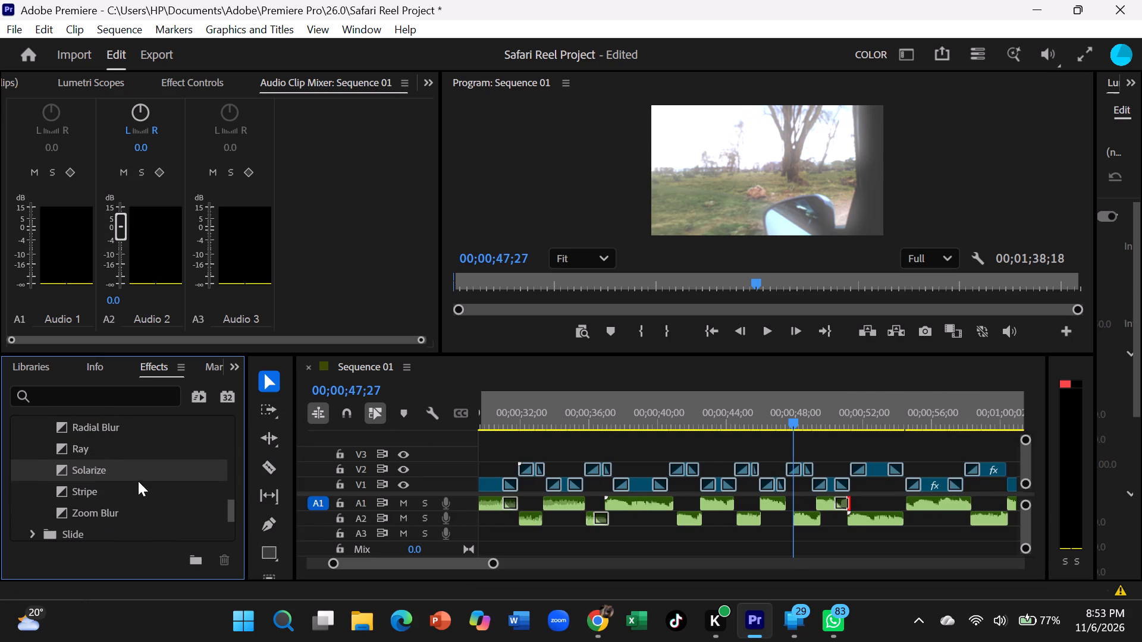
{"action": "left_click_drag", "start_coordinate": [127, 487], "coordinate": [982, 478]}
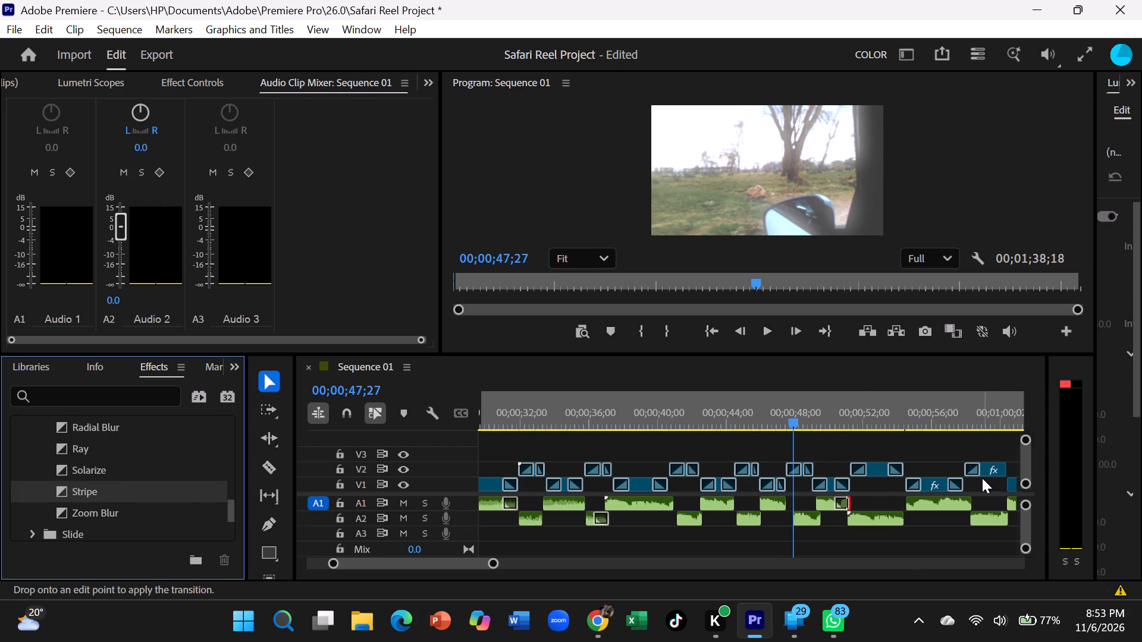
{"action": "left_click_drag", "start_coordinate": [982, 478], "coordinate": [993, 466]}
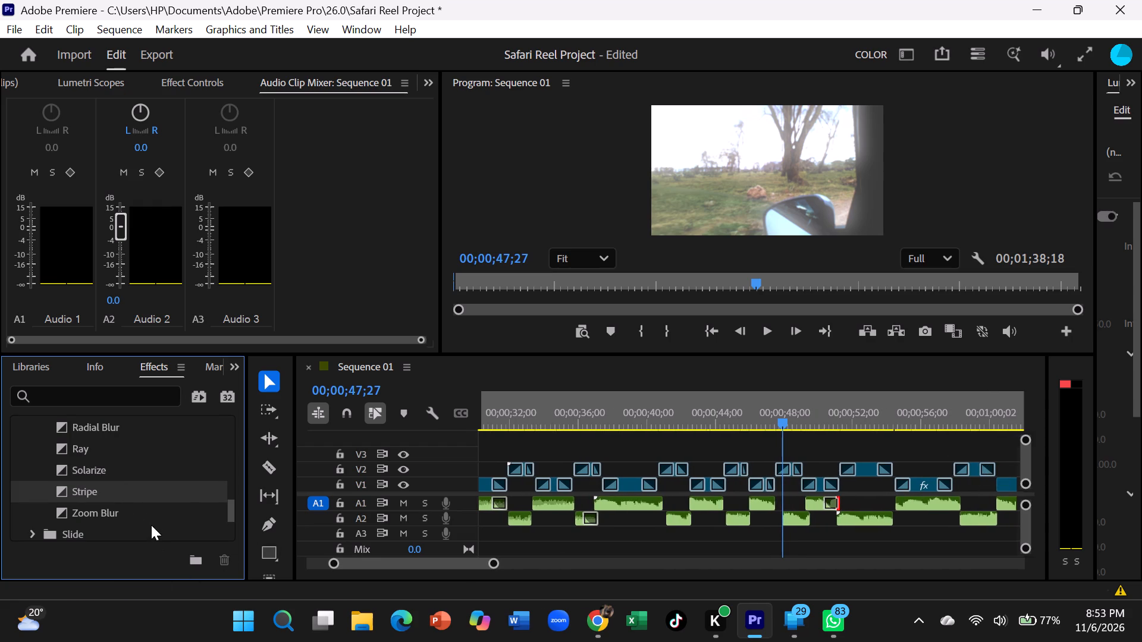
Add the Zoom Blur transition to the start of the V1 clip beginning at about 00;01;00;12.
{"action": "left_click_drag", "start_coordinate": [148, 513], "coordinate": [974, 512]}
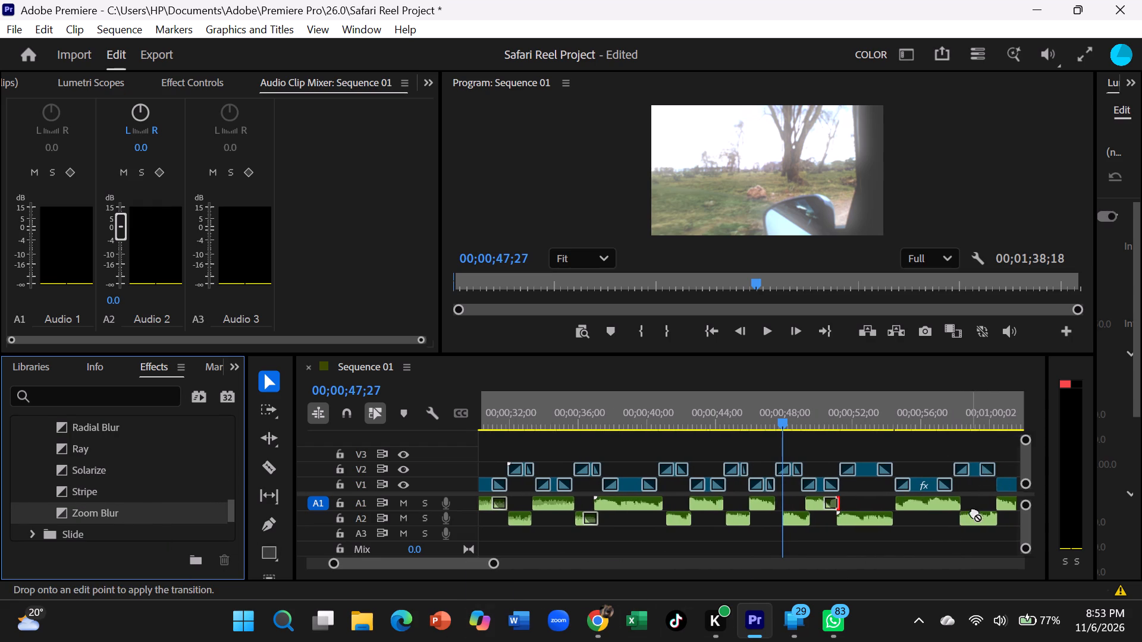
{"action": "left_click_drag", "start_coordinate": [974, 512], "coordinate": [970, 487]}
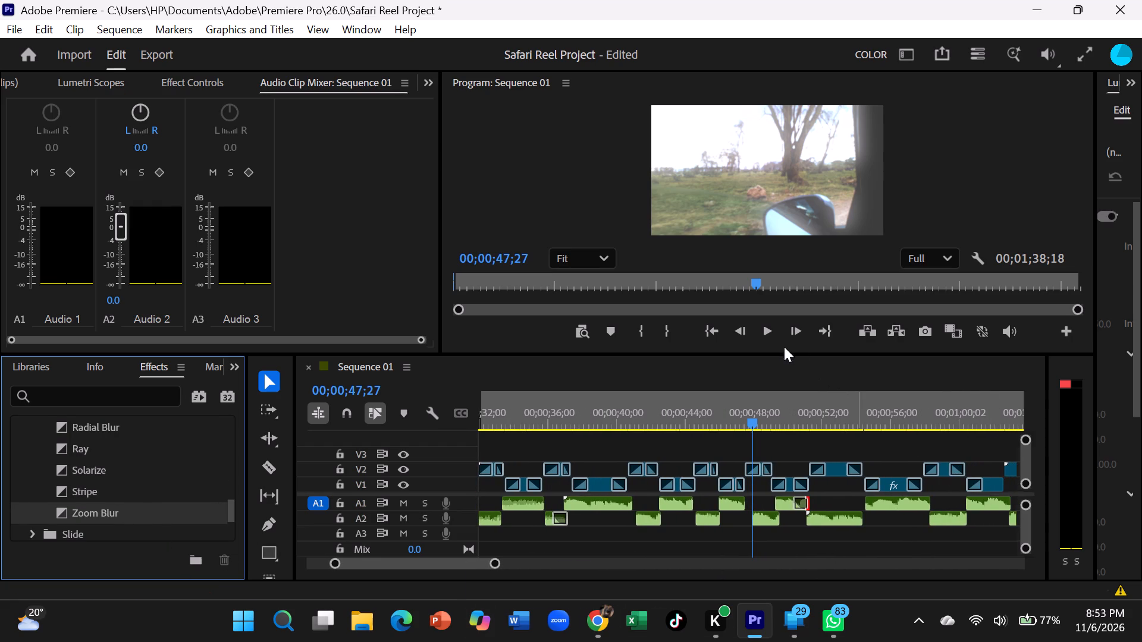
Play Sequence 01 from 00;00;47;27 to about 00;01;00;20 to review the new Lights & Blurs transitions.
{"action": "left_click", "coordinate": [769, 329]}
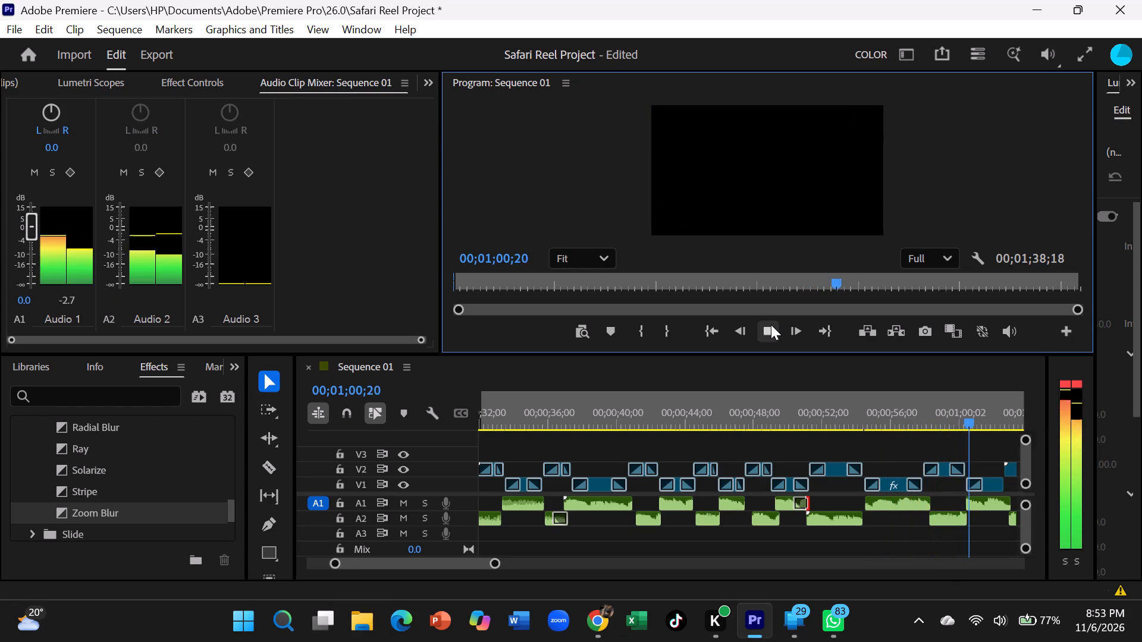
{"action": "left_click", "coordinate": [771, 325]}
Return the playhead to 00;00;00;00 and play Sequence 01 from the beginning to review the edit.
{"action": "left_click_drag", "start_coordinate": [968, 414], "coordinate": [909, 435]}
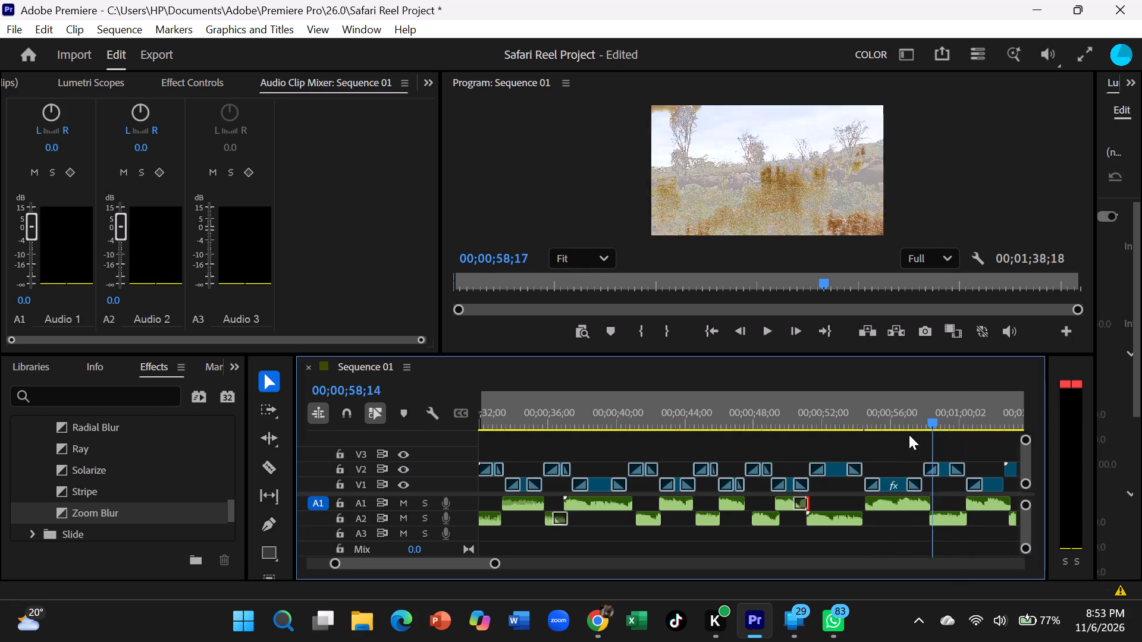
{"action": "left_click_drag", "start_coordinate": [909, 435], "coordinate": [382, 452]}
{"action": "left_click", "coordinate": [758, 329]}
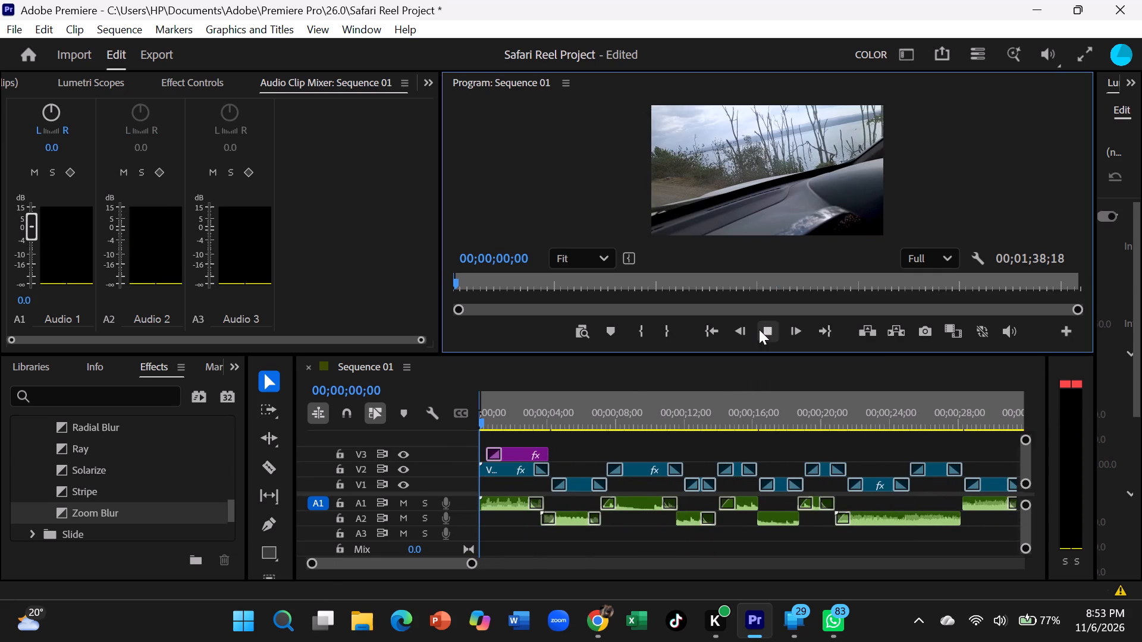
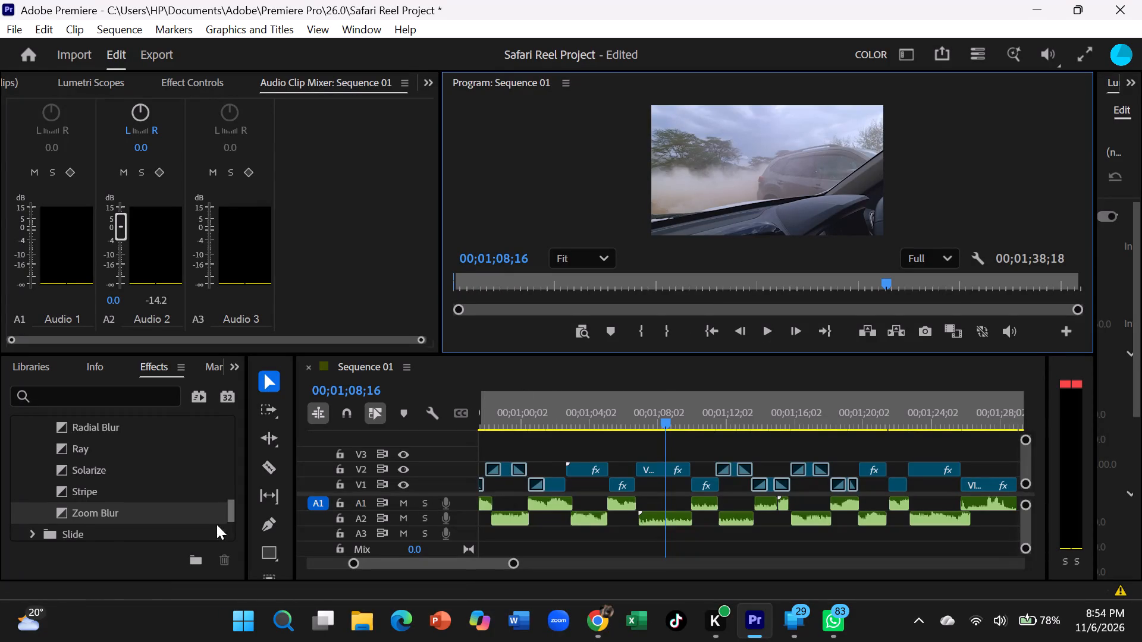
Add the 3D Roll transition from the Slide group to the end of the V1 clip beginning at about 00;01;00;12.
{"action": "scroll", "coordinate": [214, 524], "scroll_direction": "down", "scroll_amount": 1}
{"action": "scroll", "coordinate": [128, 499], "scroll_direction": "down", "scroll_amount": 1}
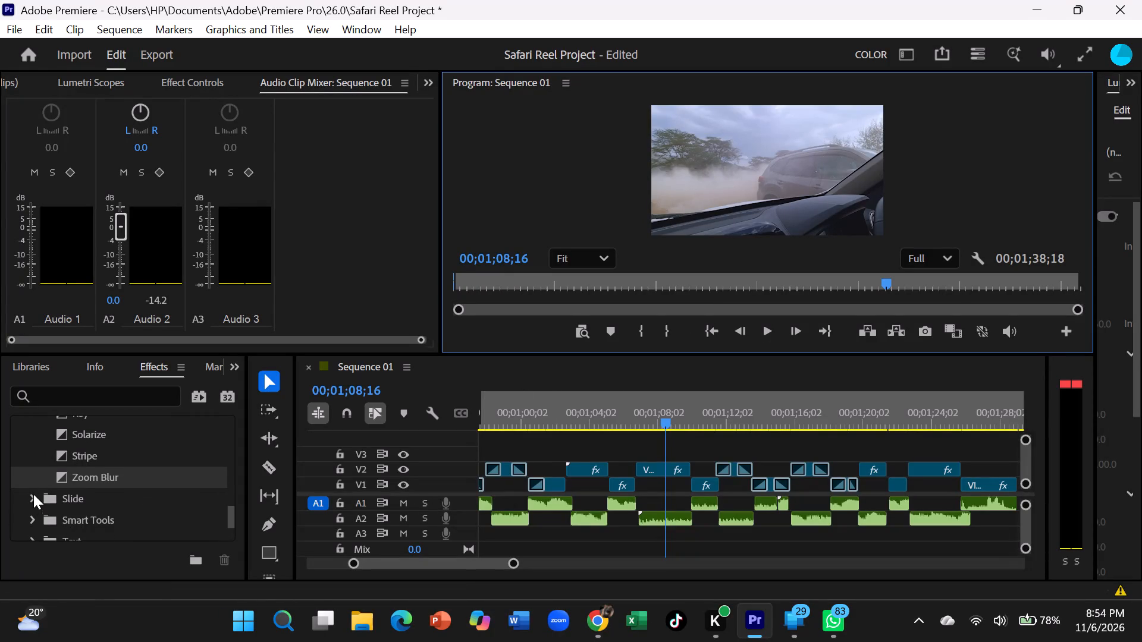
{"action": "scroll", "coordinate": [37, 473], "scroll_direction": "up", "scroll_amount": 16}
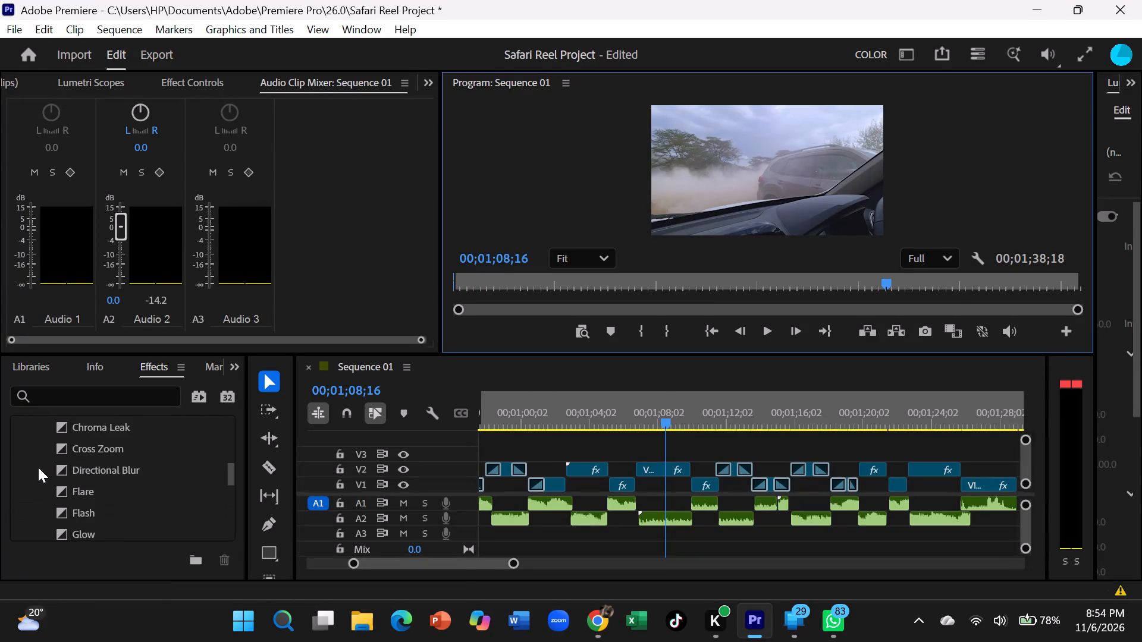
{"action": "scroll", "coordinate": [38, 467], "scroll_direction": "up", "scroll_amount": 4}
{"action": "left_click", "coordinate": [37, 486]}
{"action": "scroll", "coordinate": [37, 486], "scroll_direction": "down", "scroll_amount": 2}
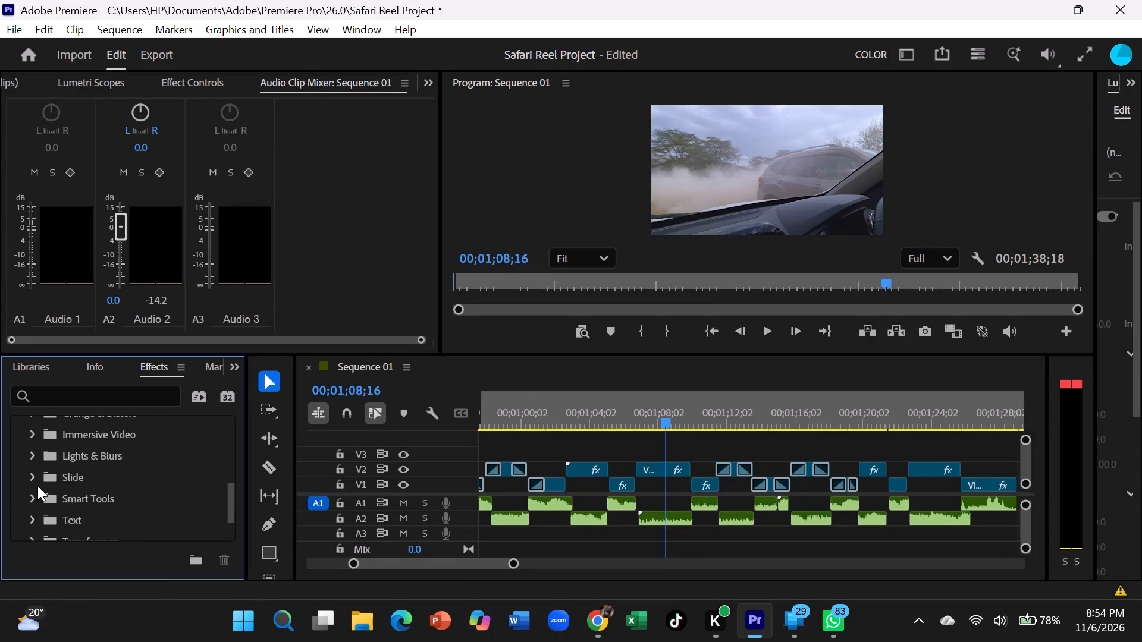
{"action": "left_click", "coordinate": [31, 477]}
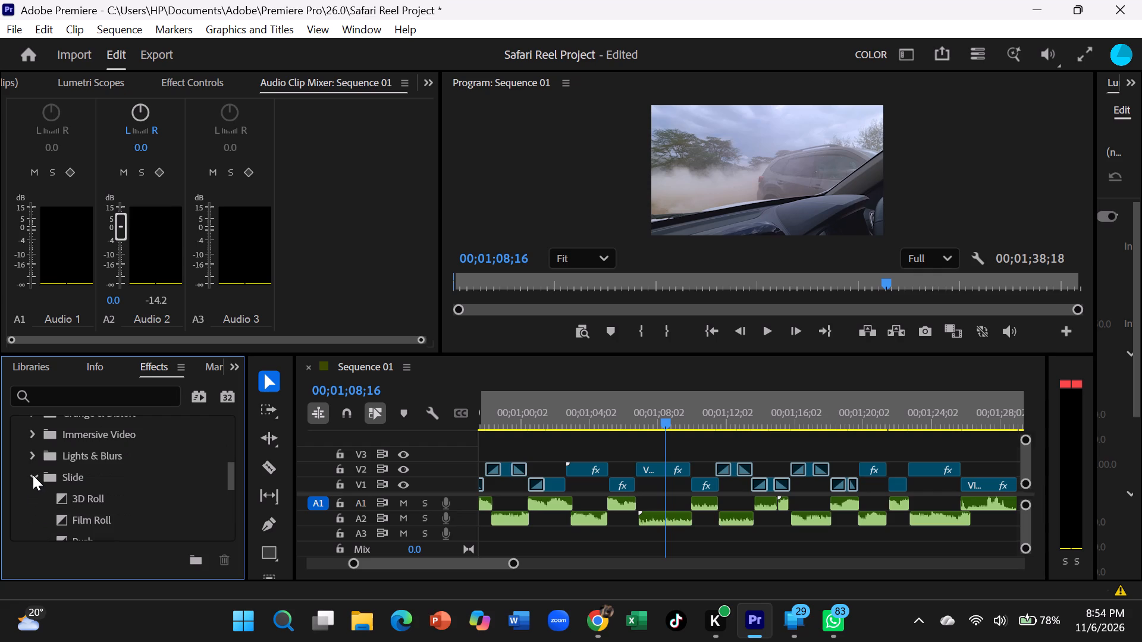
{"action": "scroll", "coordinate": [100, 505], "scroll_direction": "down", "scroll_amount": 2}
{"action": "scroll", "coordinate": [101, 505], "scroll_direction": "up", "scroll_amount": 7}
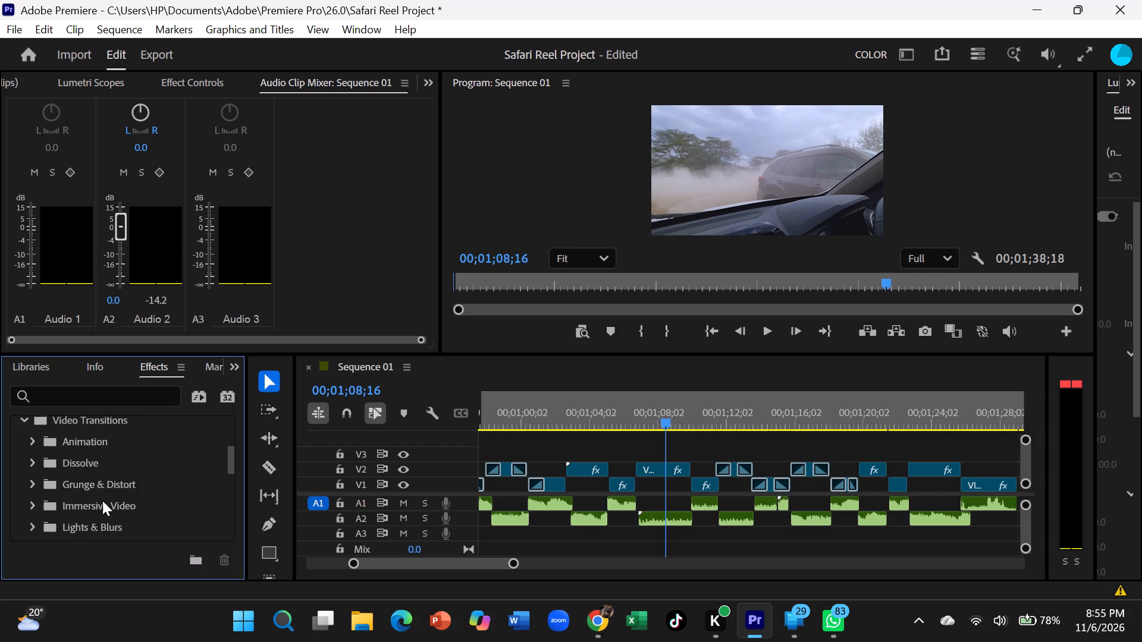
{"action": "scroll", "coordinate": [102, 501], "scroll_direction": "up", "scroll_amount": 1}
{"action": "scroll", "coordinate": [102, 501], "scroll_direction": "down", "scroll_amount": 4}
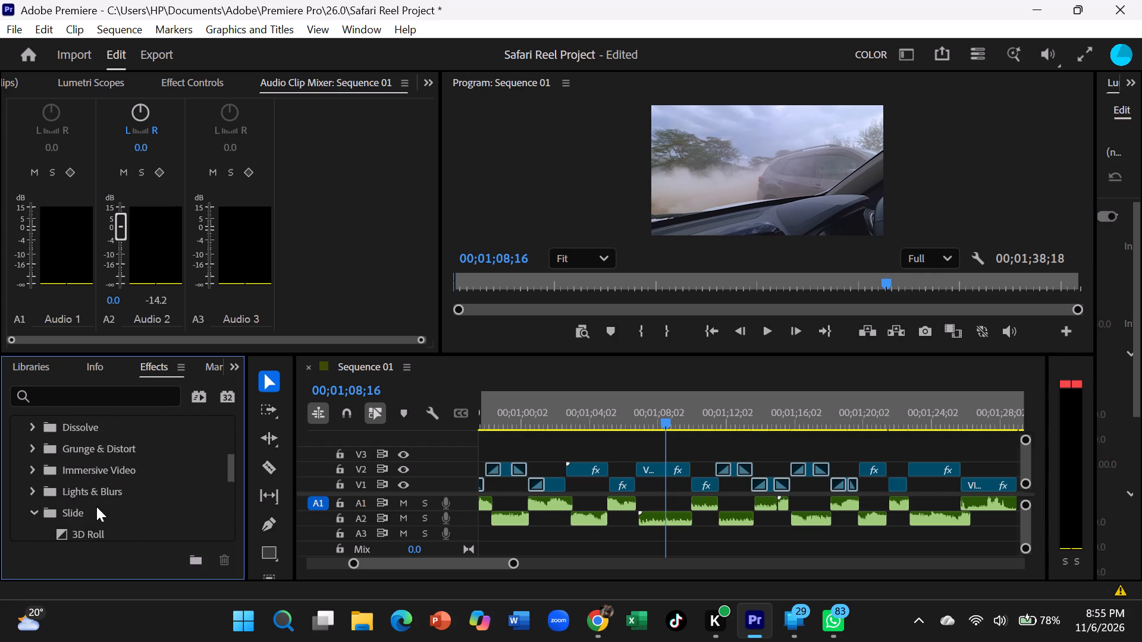
{"action": "scroll", "coordinate": [96, 506], "scroll_direction": "up", "scroll_amount": 4}
{"action": "scroll", "coordinate": [96, 506], "scroll_direction": "down", "scroll_amount": 3}
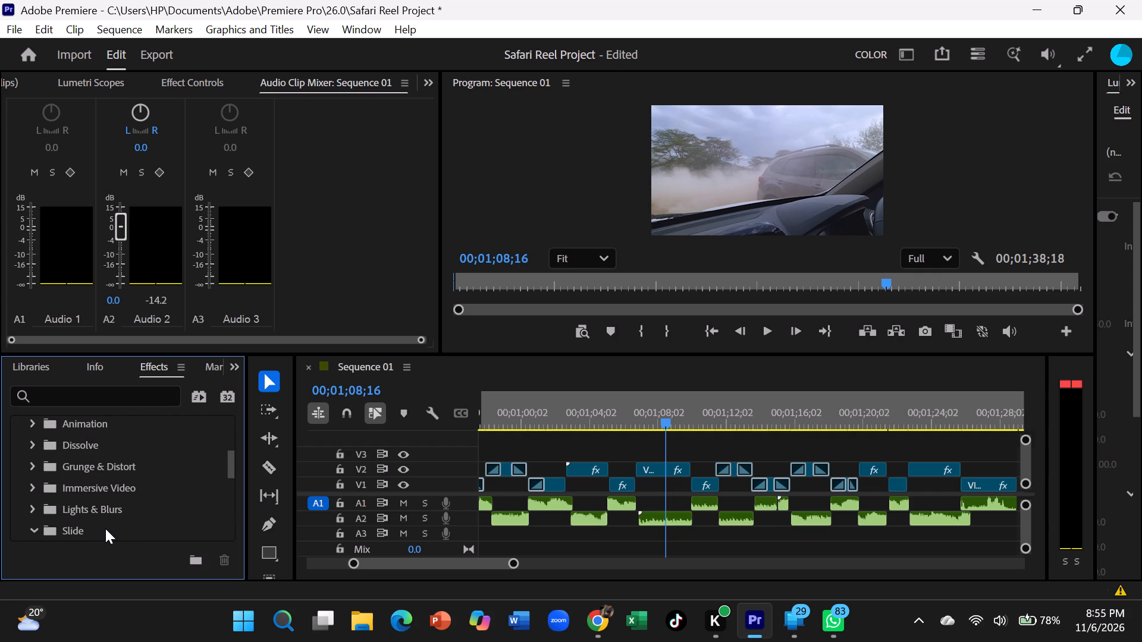
{"action": "scroll", "coordinate": [105, 528], "scroll_direction": "down", "scroll_amount": 3}
{"action": "left_click_drag", "start_coordinate": [84, 499], "coordinate": [385, 496]}
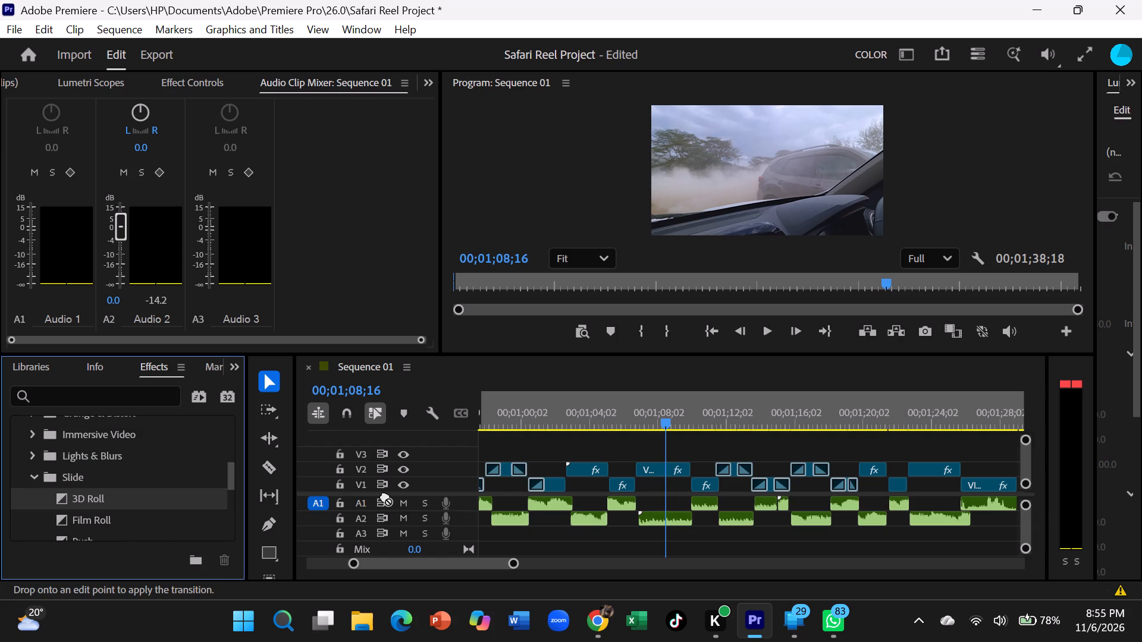
{"action": "left_click_drag", "start_coordinate": [385, 496], "coordinate": [564, 488]}
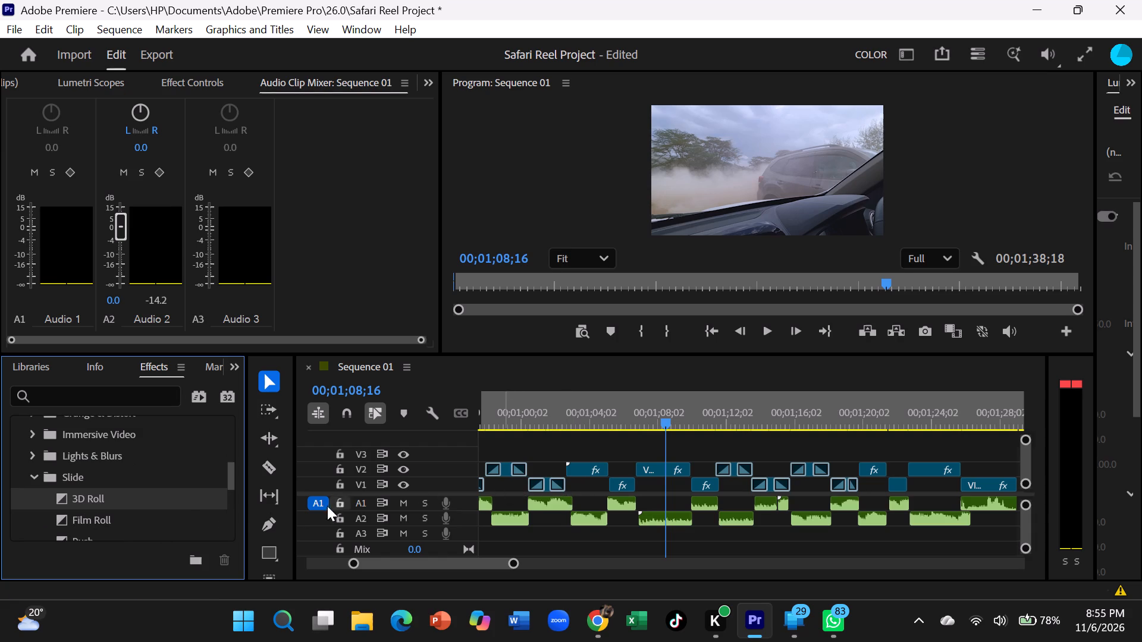
Add Film Roll to the start and Push to the end of the V2 clip beginning at about 00;01;02;20.
{"action": "left_click_drag", "start_coordinate": [170, 515], "coordinate": [558, 467]}
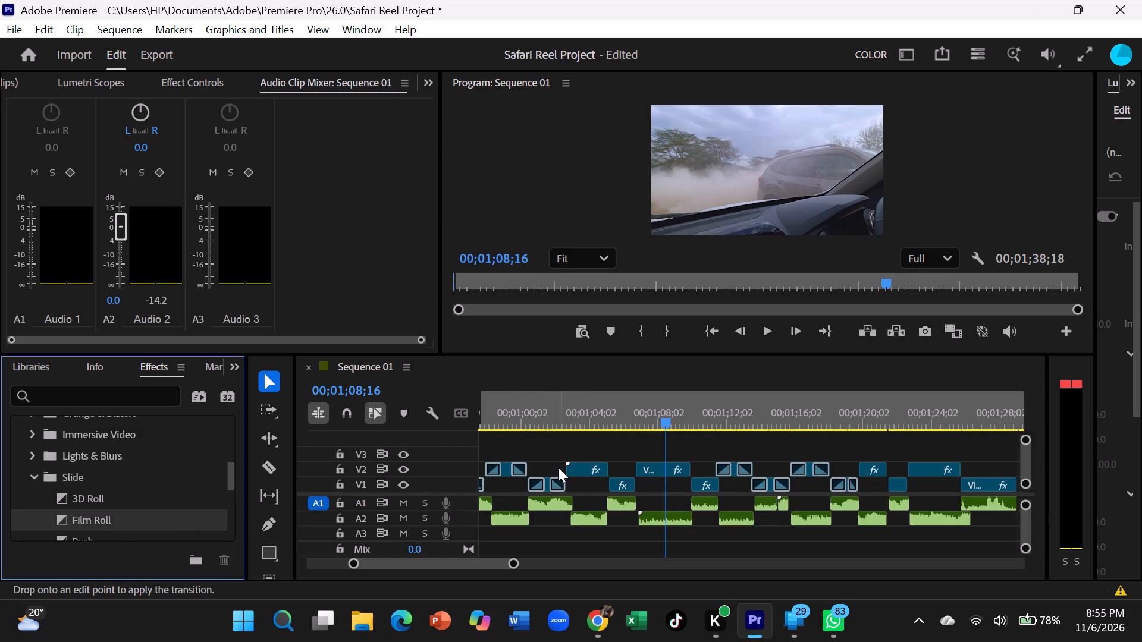
{"action": "left_click_drag", "start_coordinate": [558, 467], "coordinate": [567, 470]}
{"action": "scroll", "coordinate": [130, 505], "scroll_direction": "down", "scroll_amount": 1}
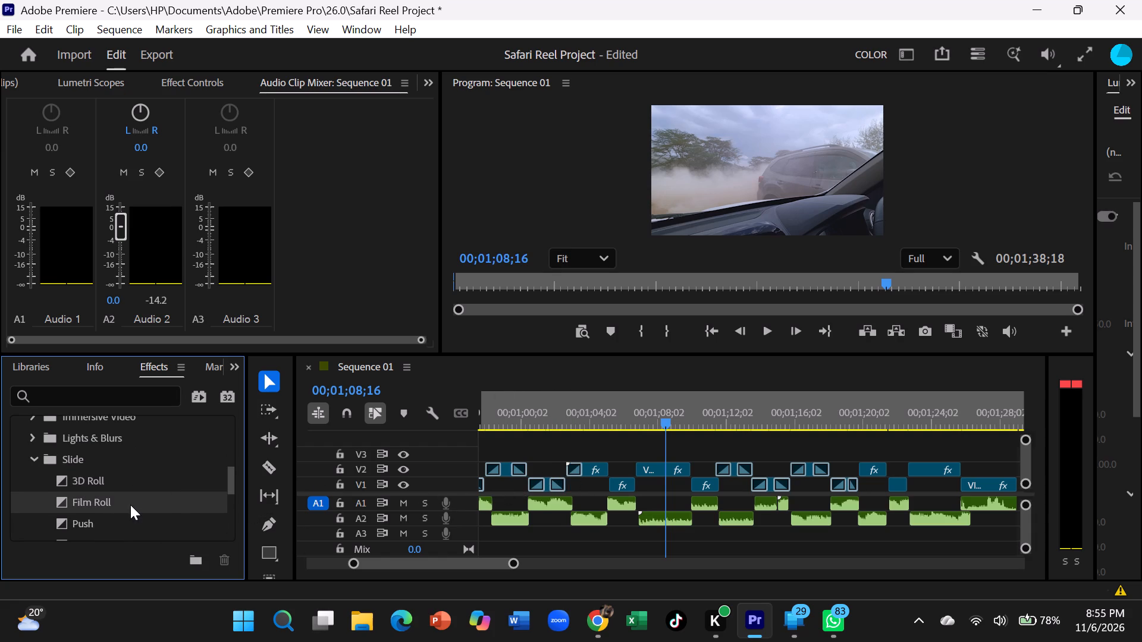
{"action": "left_click_drag", "start_coordinate": [118, 517], "coordinate": [592, 467]}
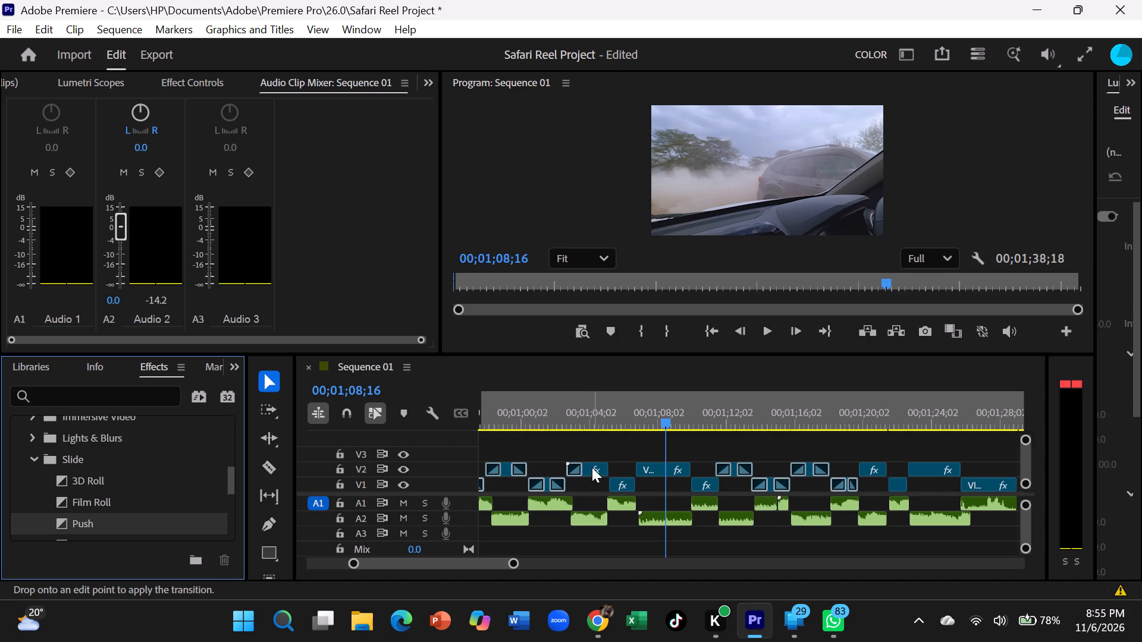
{"action": "left_click_drag", "start_coordinate": [592, 467], "coordinate": [600, 472]}
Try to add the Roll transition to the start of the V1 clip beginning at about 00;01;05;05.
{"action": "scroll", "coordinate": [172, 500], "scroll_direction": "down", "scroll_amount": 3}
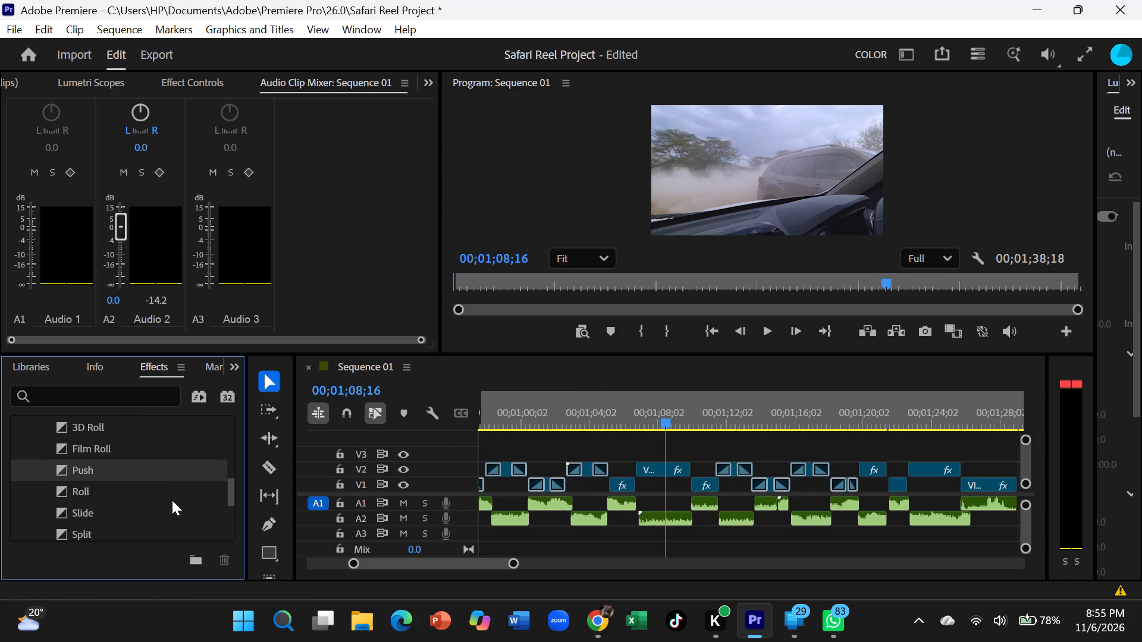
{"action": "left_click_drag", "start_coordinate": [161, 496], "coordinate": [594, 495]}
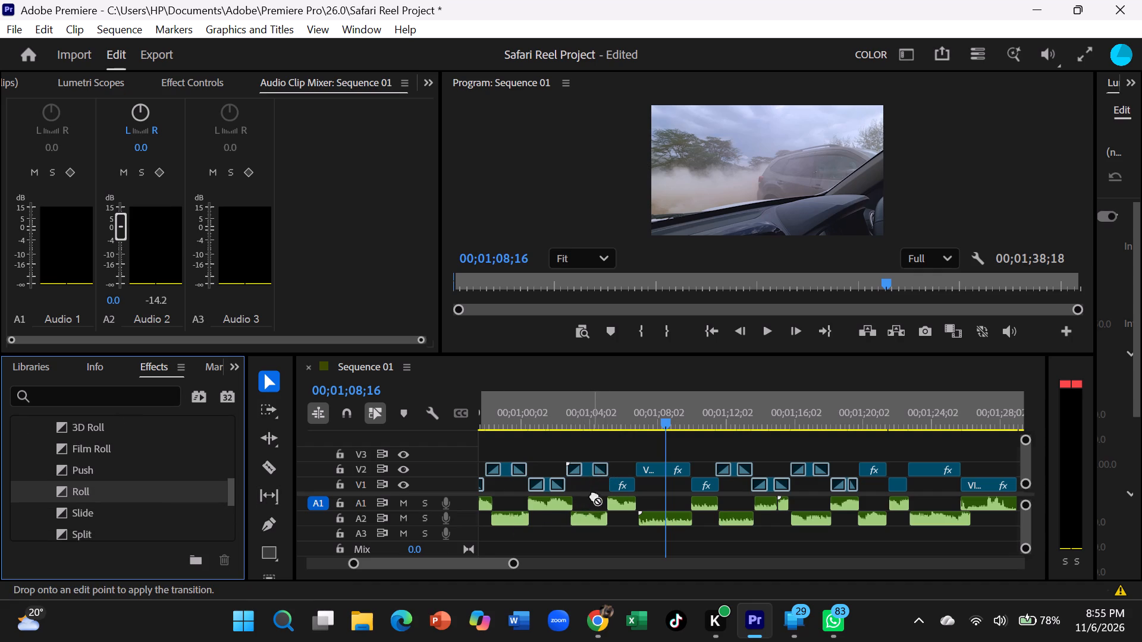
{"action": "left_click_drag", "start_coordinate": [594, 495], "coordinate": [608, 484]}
Add Slide to the start and Split to the end of the V1 clip beginning at about 00;01;05;05.
{"action": "scroll", "coordinate": [103, 476], "scroll_direction": "down", "scroll_amount": 2}
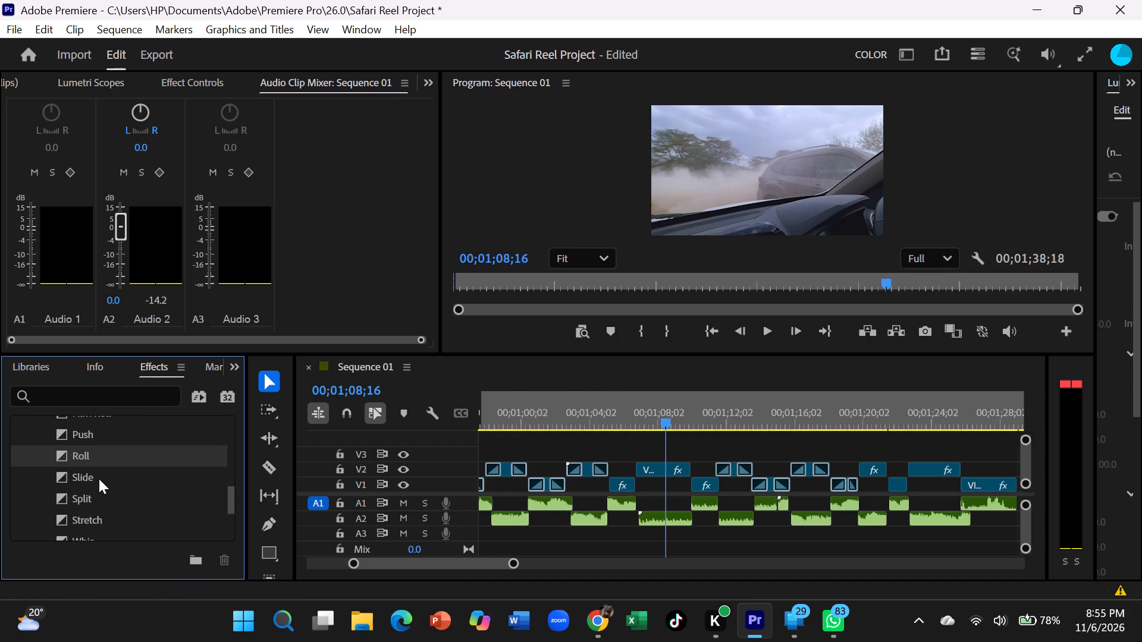
{"action": "left_click_drag", "start_coordinate": [99, 479], "coordinate": [624, 488]}
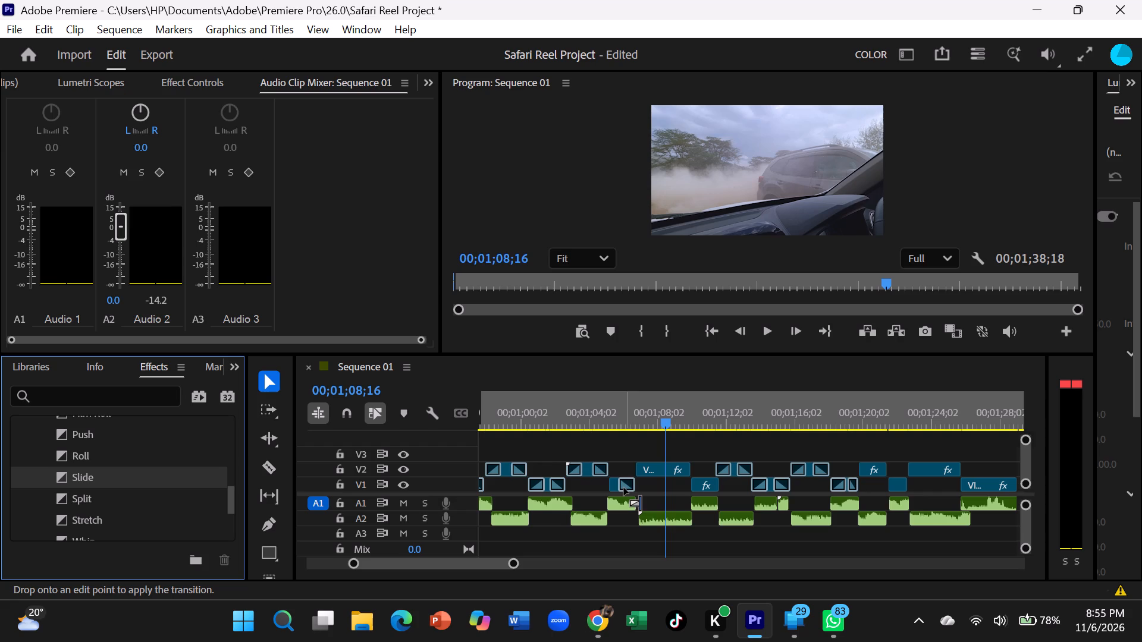
{"action": "left_click_drag", "start_coordinate": [624, 488], "coordinate": [613, 488]}
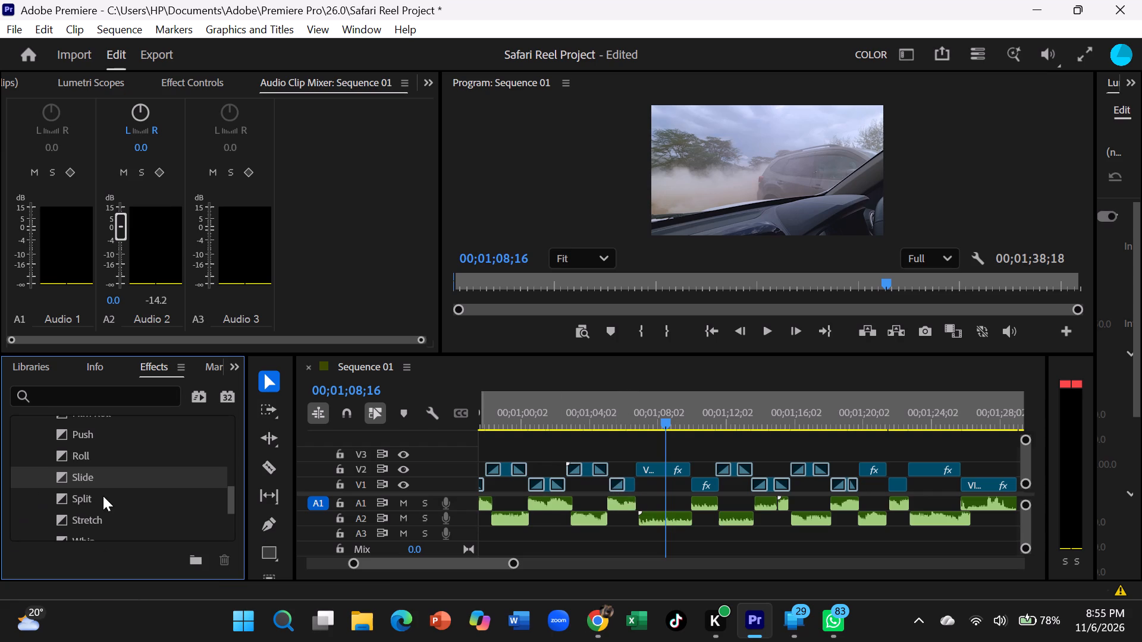
{"action": "left_click_drag", "start_coordinate": [114, 503], "coordinate": [617, 486]}
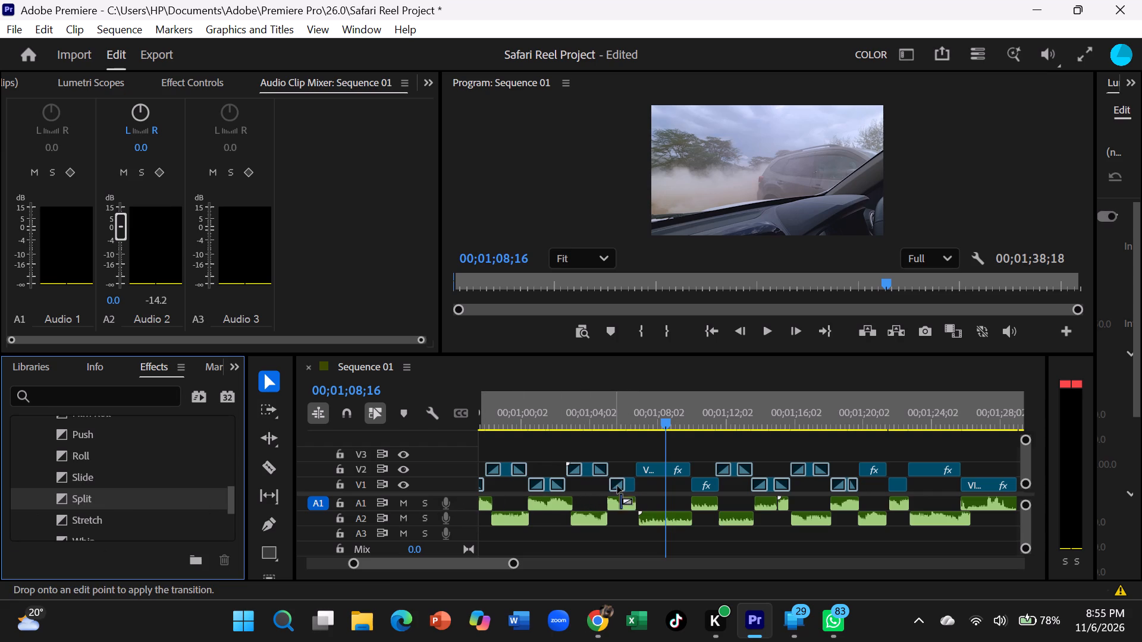
{"action": "left_click_drag", "start_coordinate": [617, 486], "coordinate": [634, 486]}
Add Stretch to the start and Whip to the end of the V2 clip beginning at about 00;01;06;23.
{"action": "scroll", "coordinate": [137, 488], "scroll_direction": "down", "scroll_amount": 1}
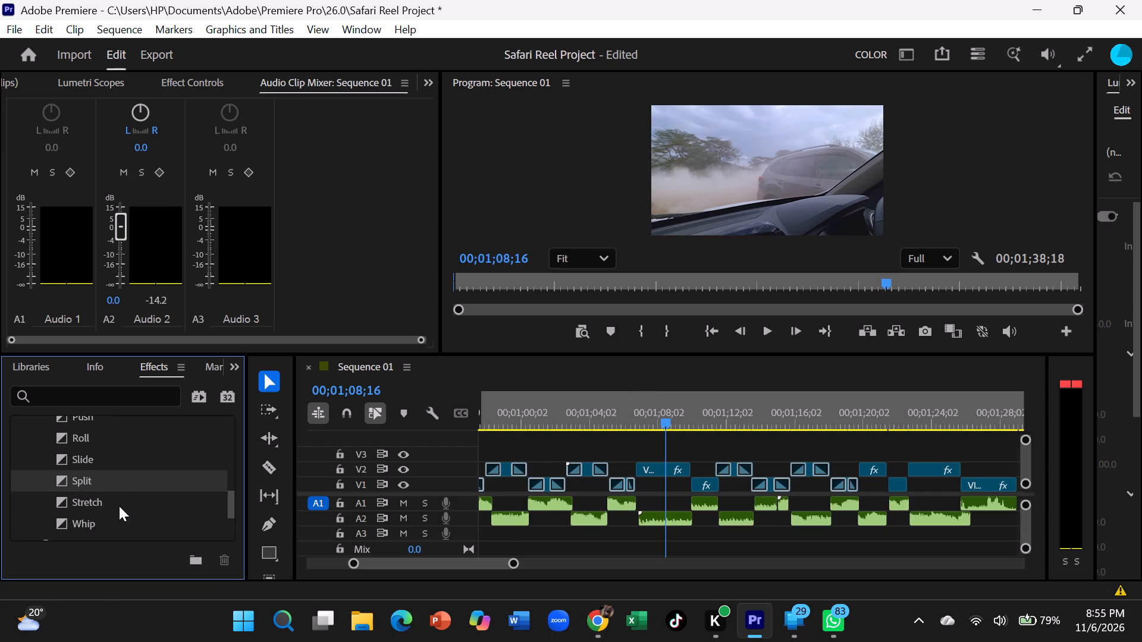
{"action": "left_click_drag", "start_coordinate": [119, 506], "coordinate": [644, 476]}
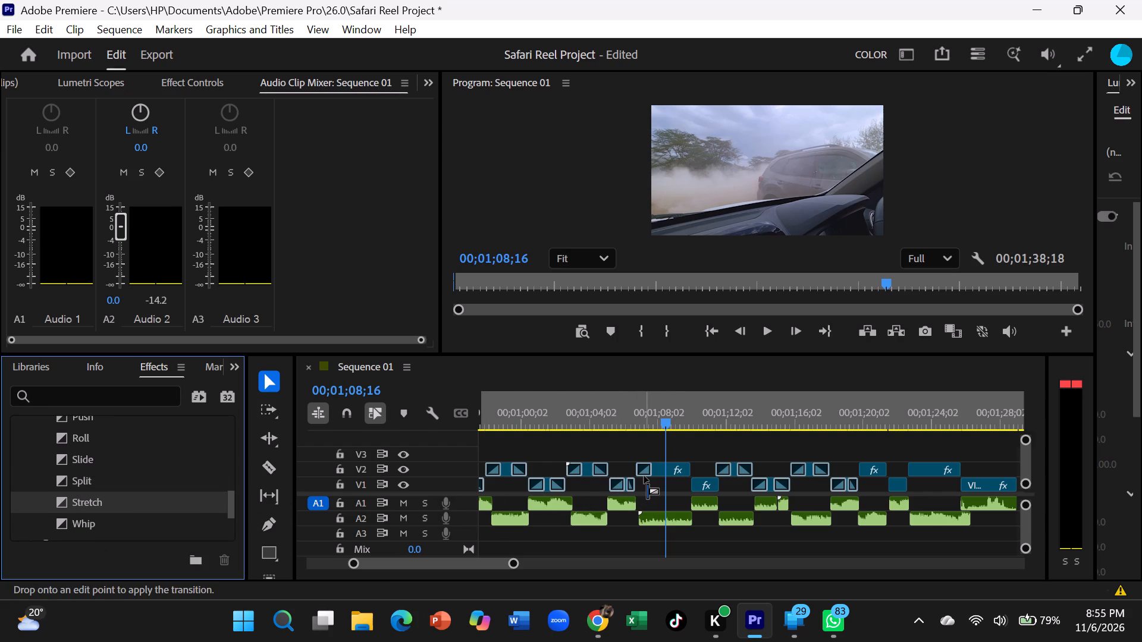
{"action": "left_click_drag", "start_coordinate": [644, 476], "coordinate": [643, 476]}
{"action": "scroll", "coordinate": [136, 489], "scroll_direction": "down", "scroll_amount": 1}
{"action": "left_click_drag", "start_coordinate": [123, 512], "coordinate": [520, 486]}
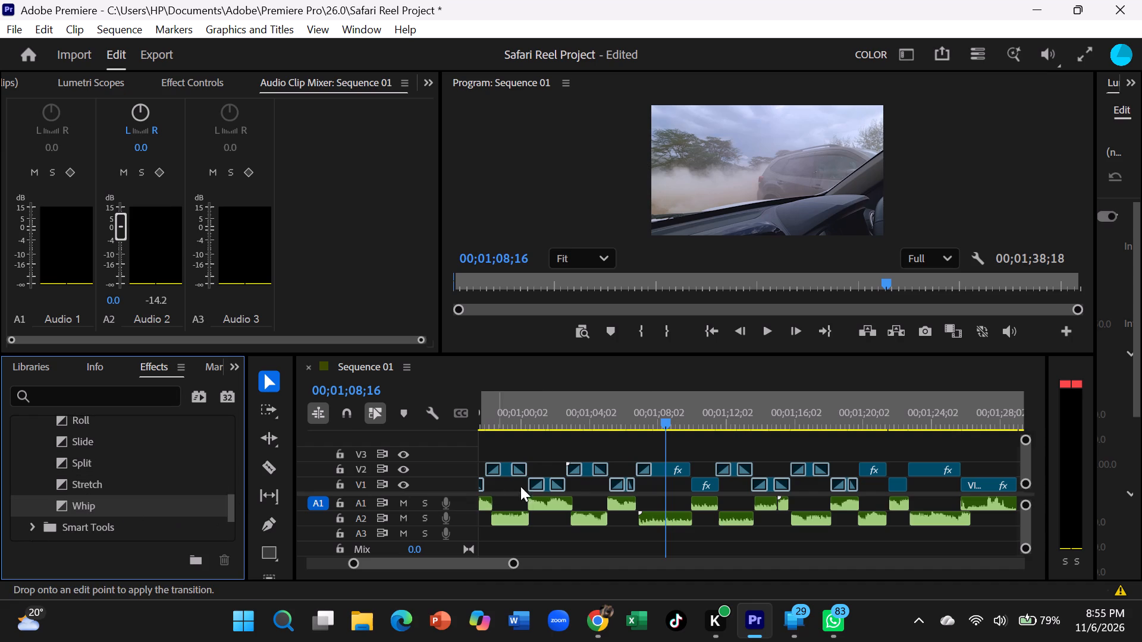
{"action": "left_click_drag", "start_coordinate": [520, 486], "coordinate": [692, 463]}
{"action": "left_click_drag", "start_coordinate": [159, 488], "coordinate": [171, 528]}
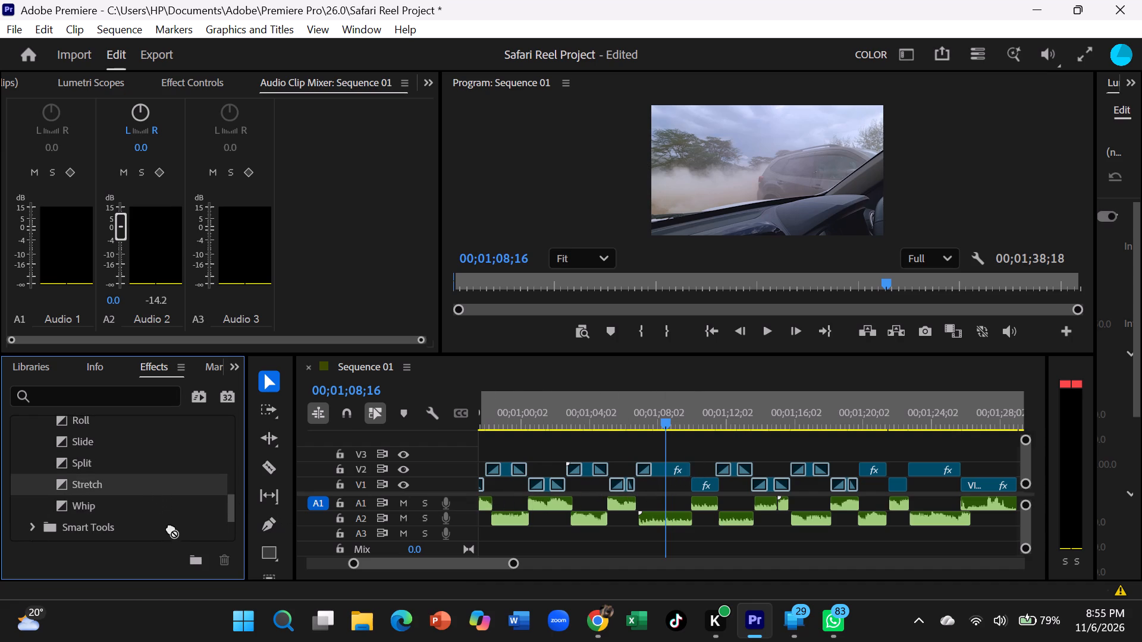
{"action": "left_click_drag", "start_coordinate": [171, 528], "coordinate": [166, 510]}
{"action": "left_click", "coordinate": [165, 506]}
{"action": "left_click_drag", "start_coordinate": [165, 506], "coordinate": [661, 497]}
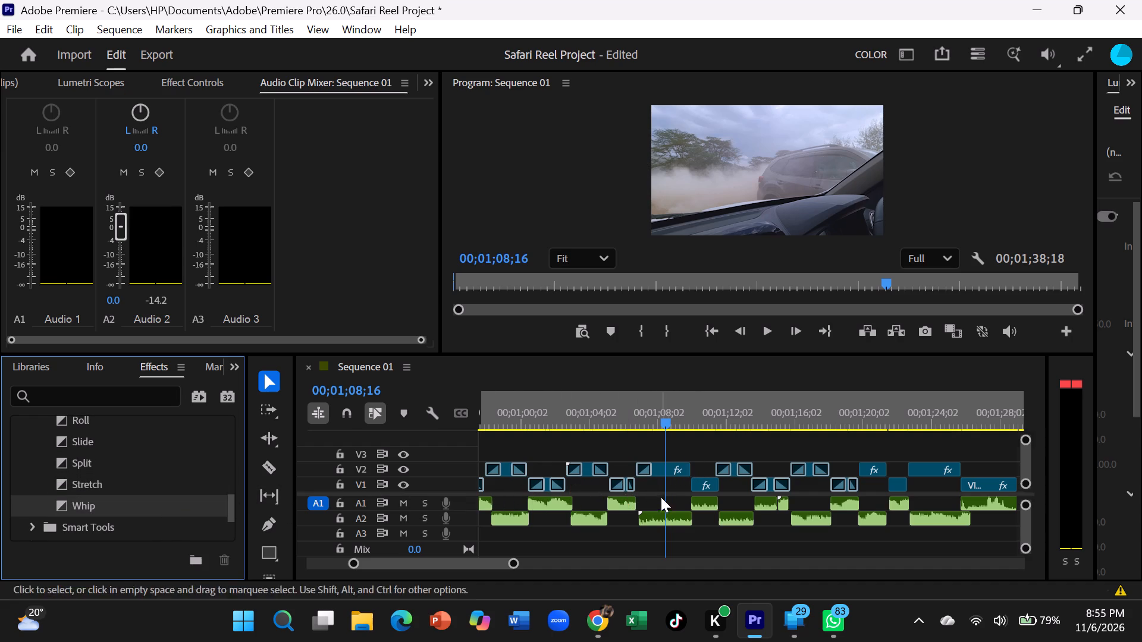
{"action": "left_click_drag", "start_coordinate": [661, 497], "coordinate": [684, 465]}
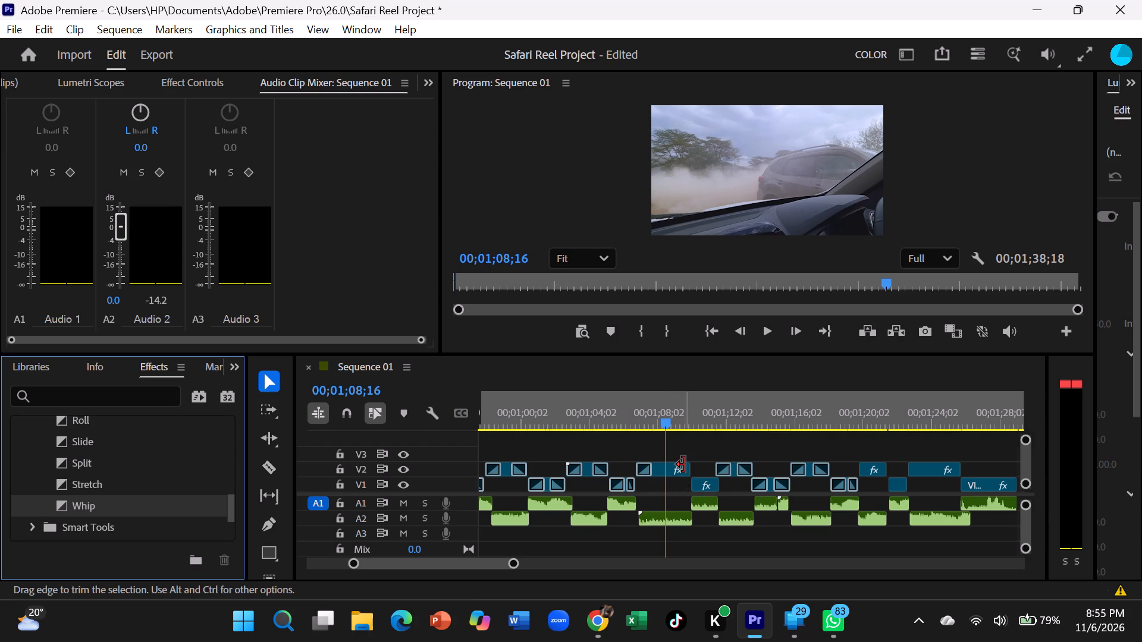
{"action": "left_click_drag", "start_coordinate": [684, 465], "coordinate": [646, 481]}
{"action": "left_click_drag", "start_coordinate": [81, 506], "coordinate": [408, 492]}
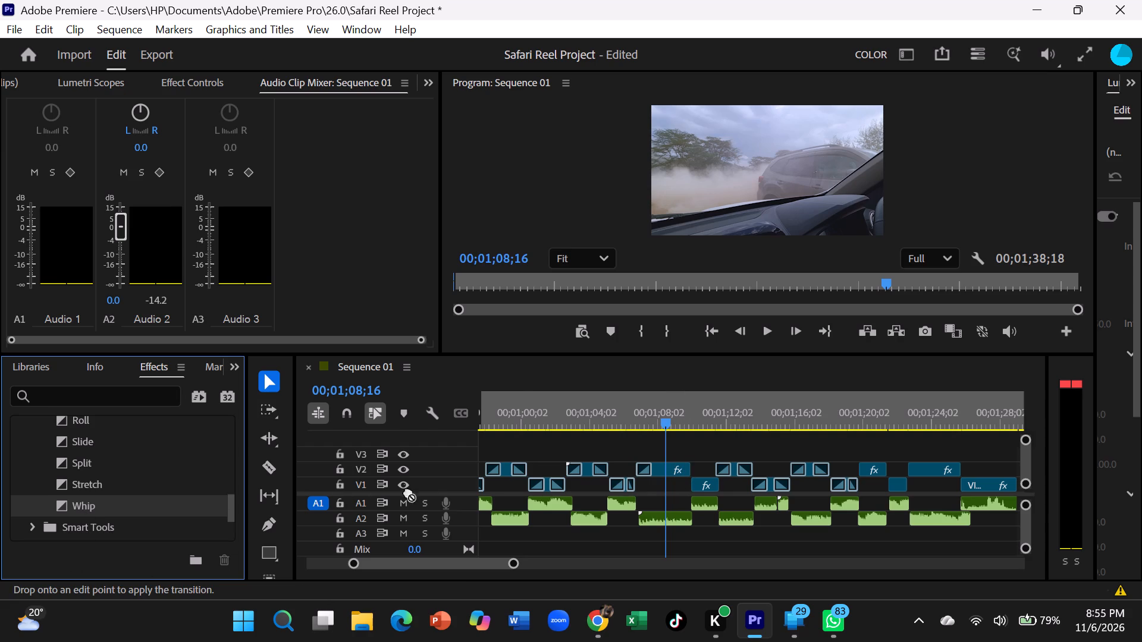
{"action": "left_click_drag", "start_coordinate": [408, 492], "coordinate": [677, 468]}
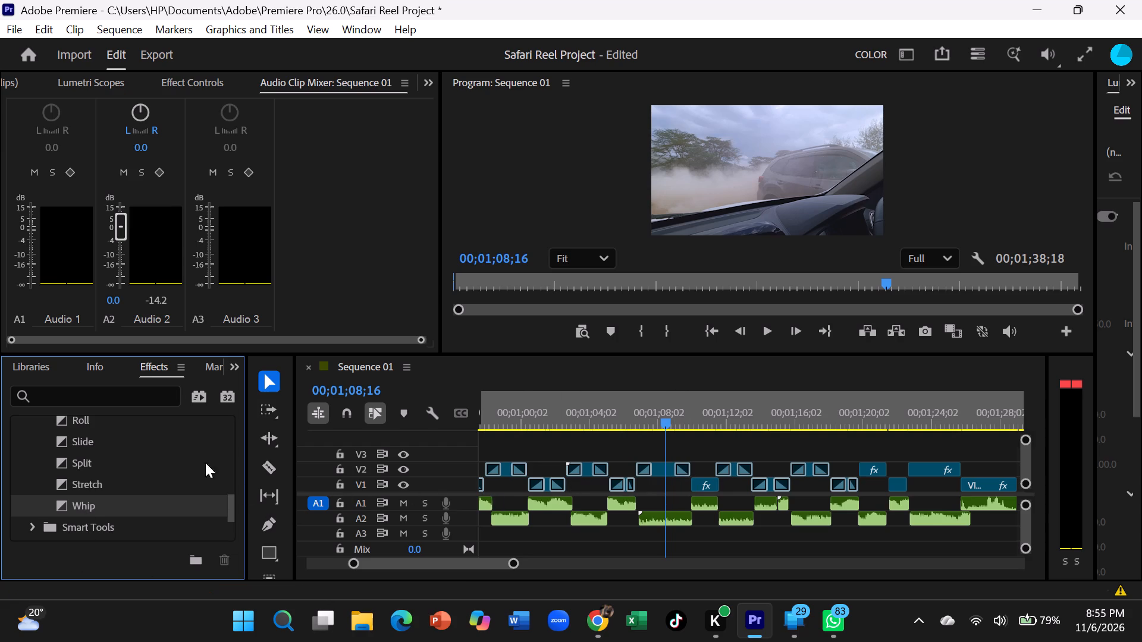
Add Whip to the start and Slide to the end of the V1 clip beginning at about 00;01;10;00.
{"action": "left_click_drag", "start_coordinate": [137, 451], "coordinate": [692, 492]}
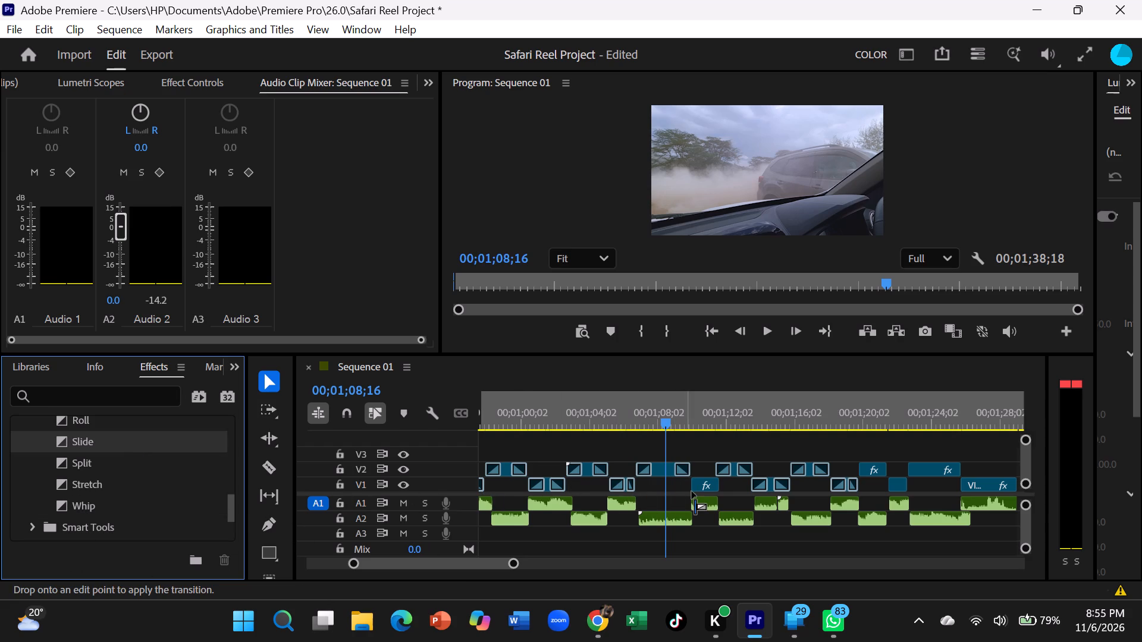
{"action": "left_click_drag", "start_coordinate": [692, 492], "coordinate": [685, 495]}
{"action": "left_click_drag", "start_coordinate": [80, 499], "coordinate": [84, 531]}
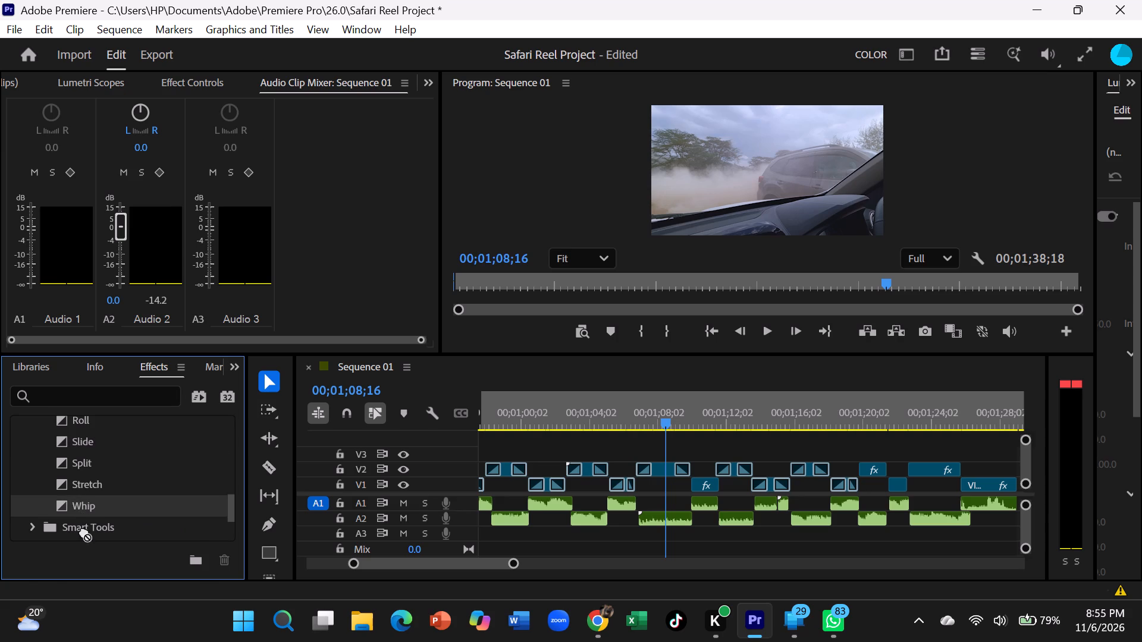
{"action": "left_click_drag", "start_coordinate": [84, 531], "coordinate": [698, 494]}
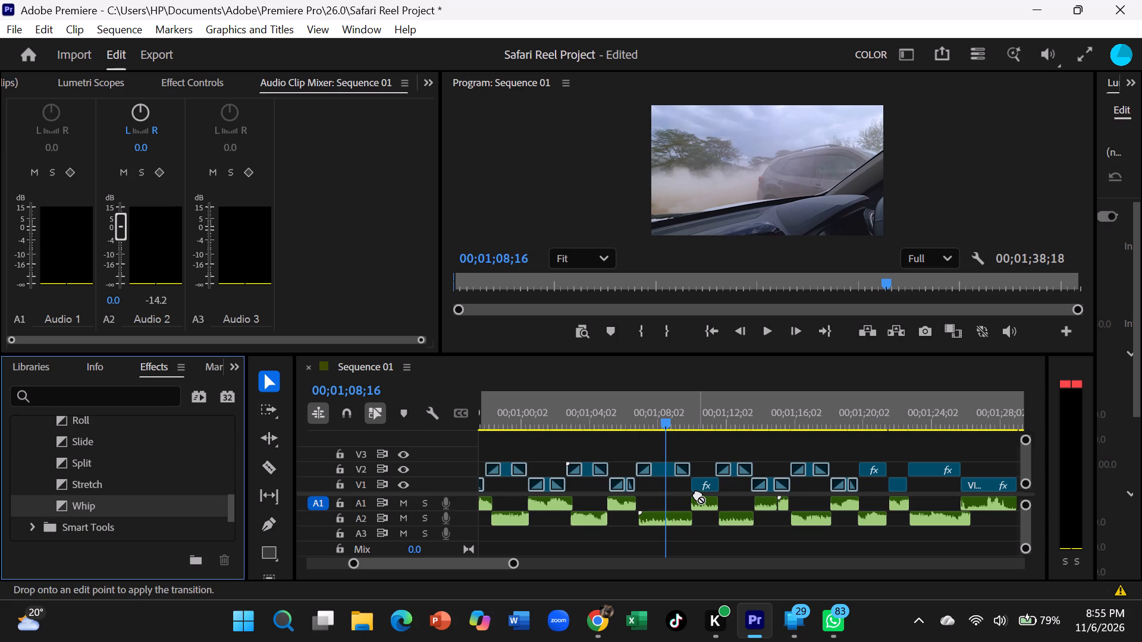
{"action": "left_click_drag", "start_coordinate": [698, 494], "coordinate": [695, 487]}
{"action": "left_click_drag", "start_coordinate": [77, 451], "coordinate": [682, 495]}
{"action": "left_click_drag", "start_coordinate": [682, 495], "coordinate": [708, 481]}
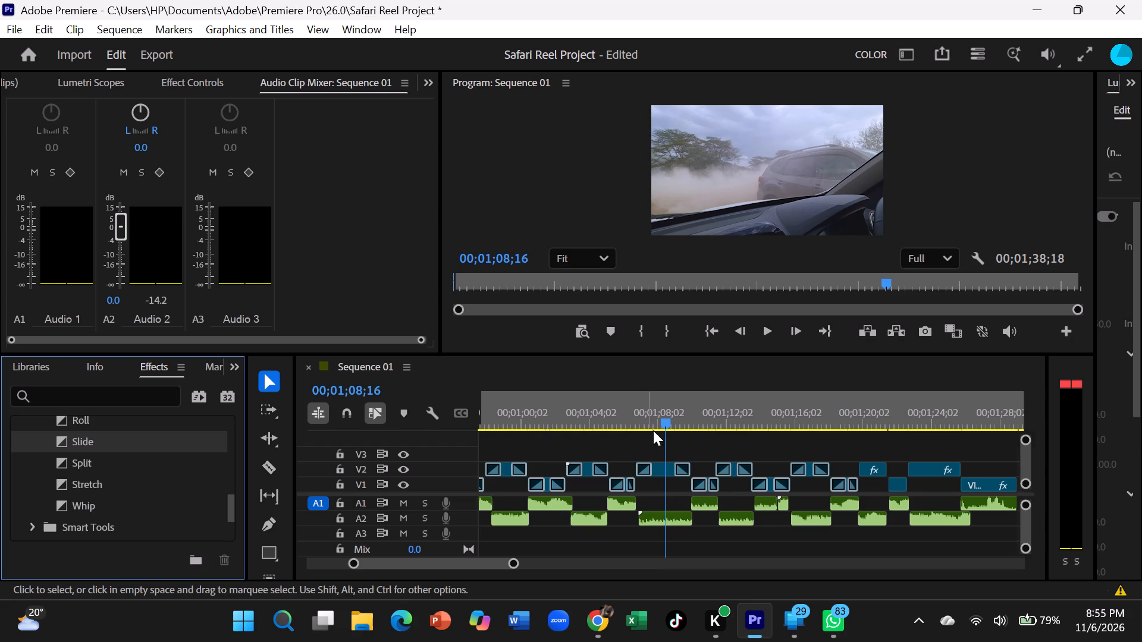
Play Sequence 01 from 00;00;55;18 to review the newly added Slide transitions.
{"action": "left_click_drag", "start_coordinate": [665, 418], "coordinate": [504, 483]}
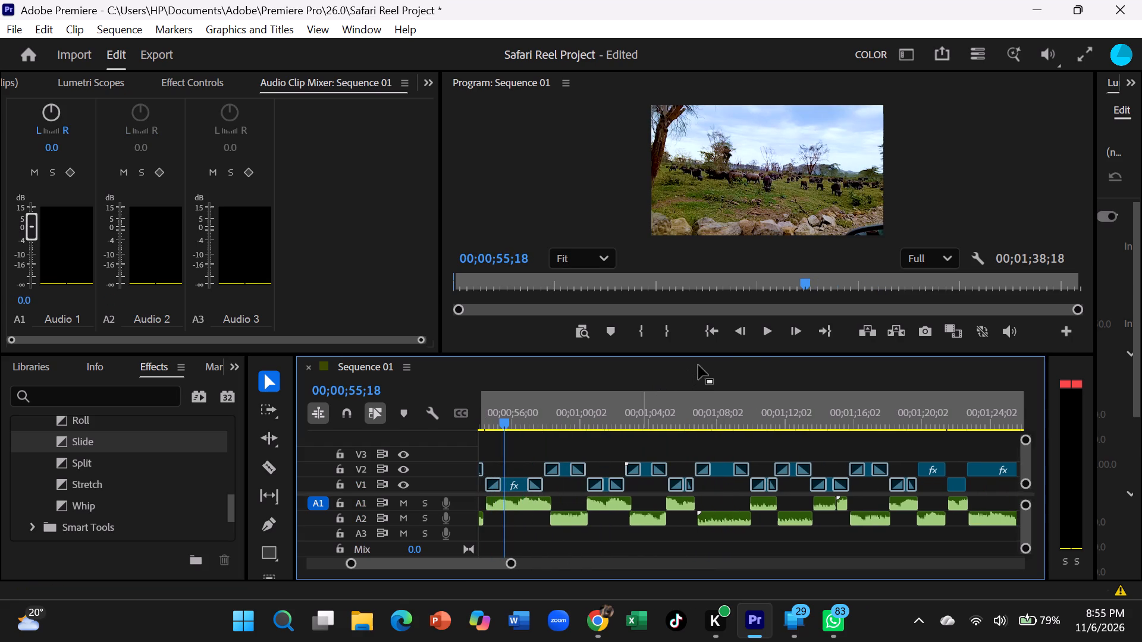
{"action": "left_click", "coordinate": [761, 340]}
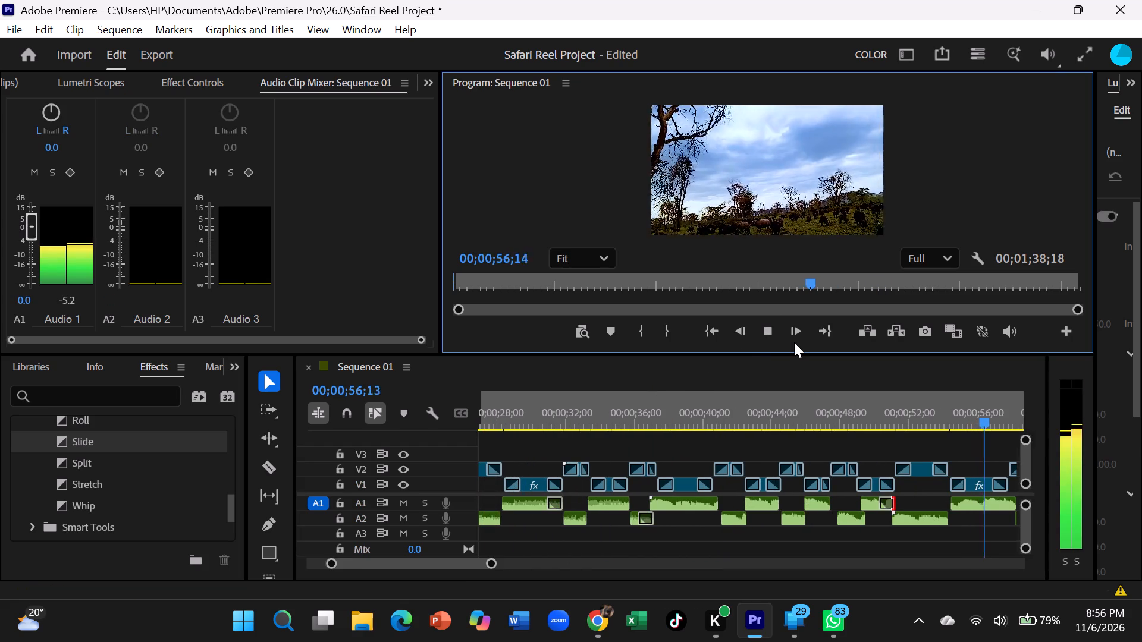
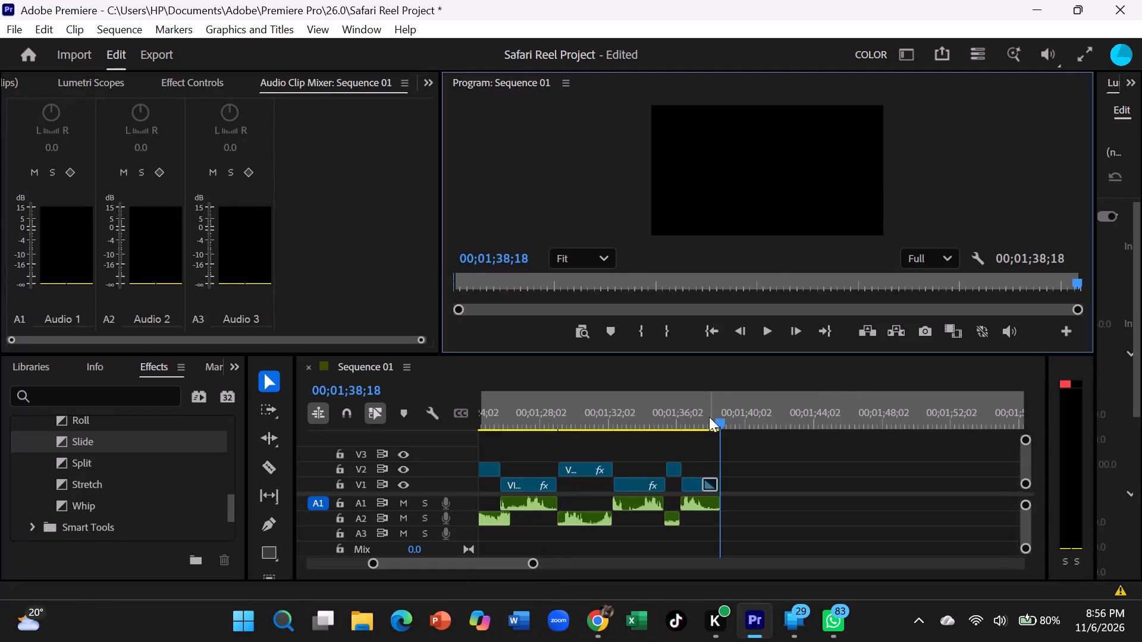
Return the playhead to the start of Sequence 01 at 00;00;00;00 and play the sequence to review it.
{"action": "left_click_drag", "start_coordinate": [720, 421], "coordinate": [621, 443]}
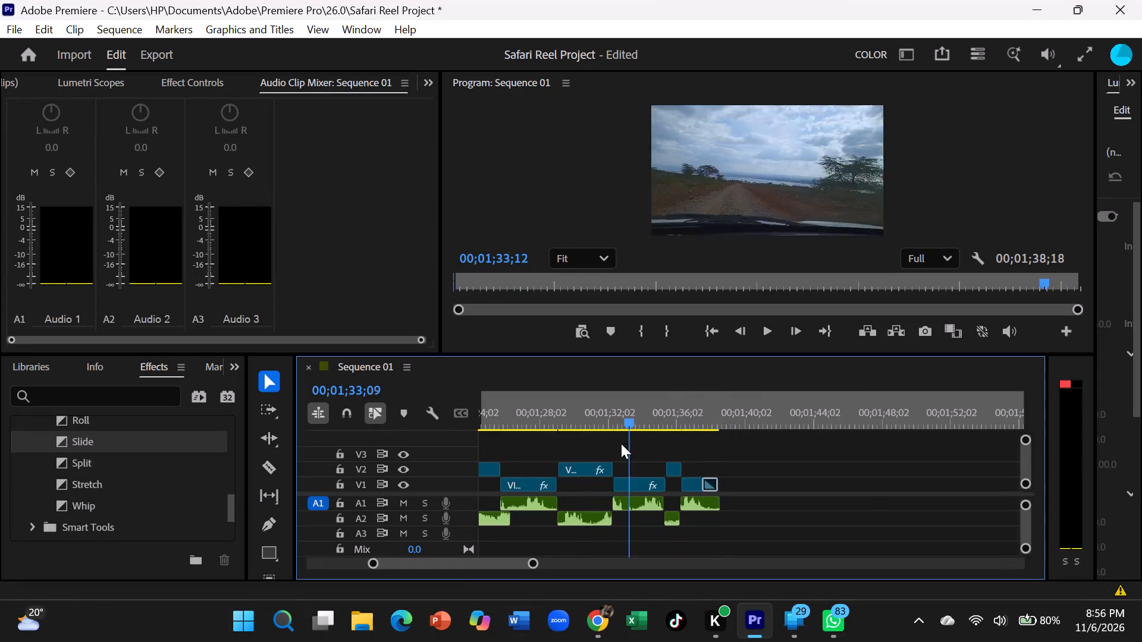
{"action": "left_click_drag", "start_coordinate": [621, 443], "coordinate": [344, 528]}
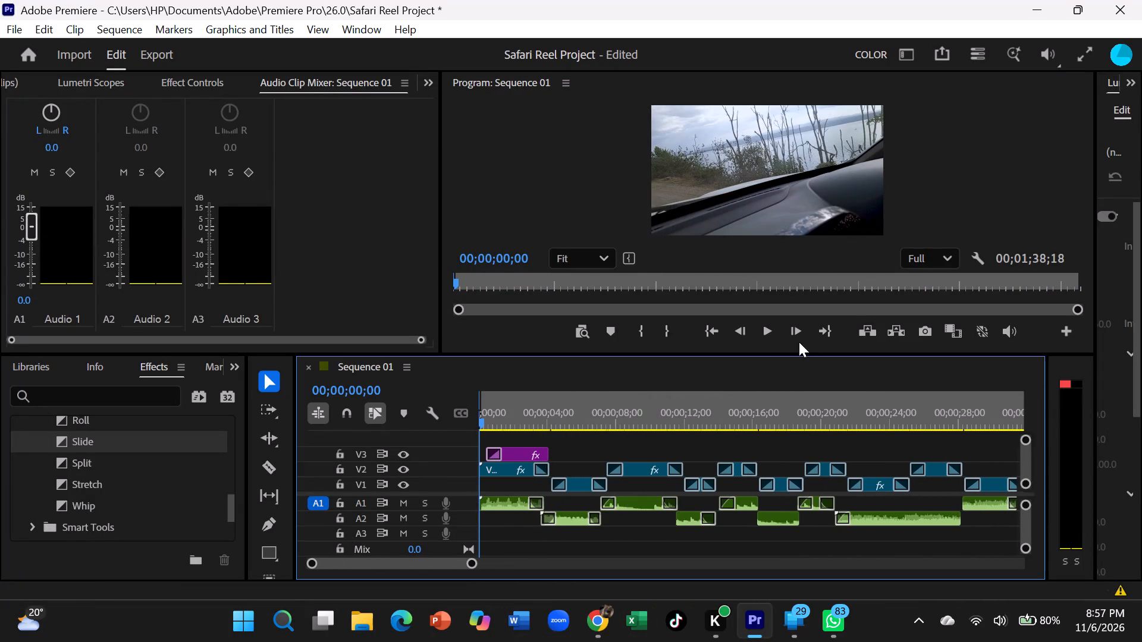
{"action": "left_click", "coordinate": [764, 339]}
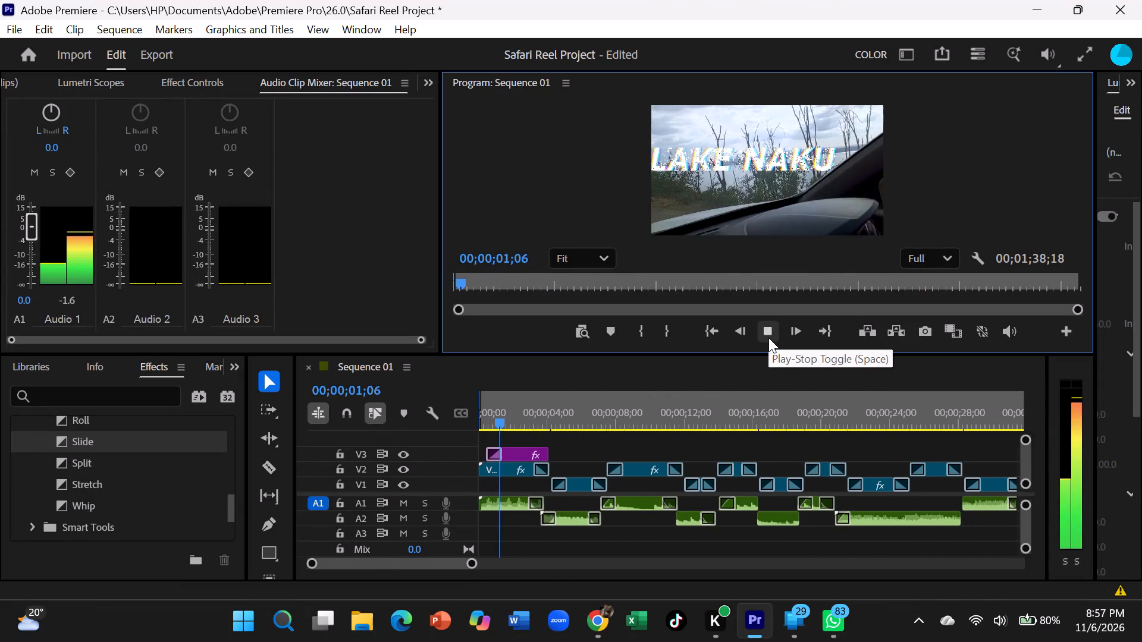
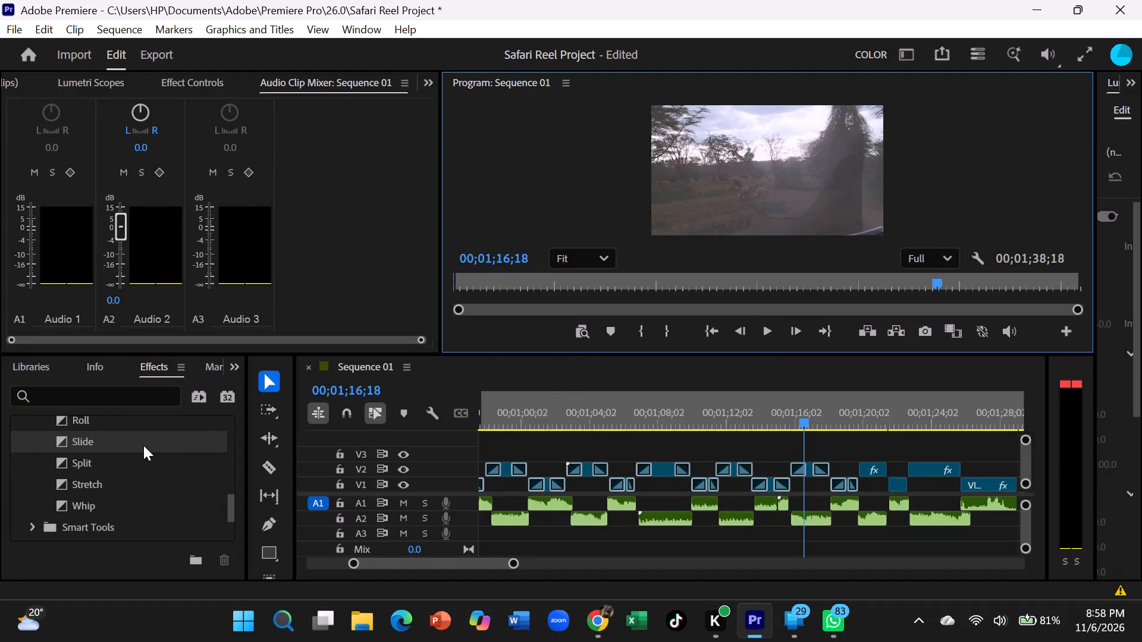
Apply the Block Motion transition from the Animation set to the start of the V2 clip at about 00;01;20.
{"action": "scroll", "coordinate": [144, 446], "scroll_direction": "up", "scroll_amount": 9}
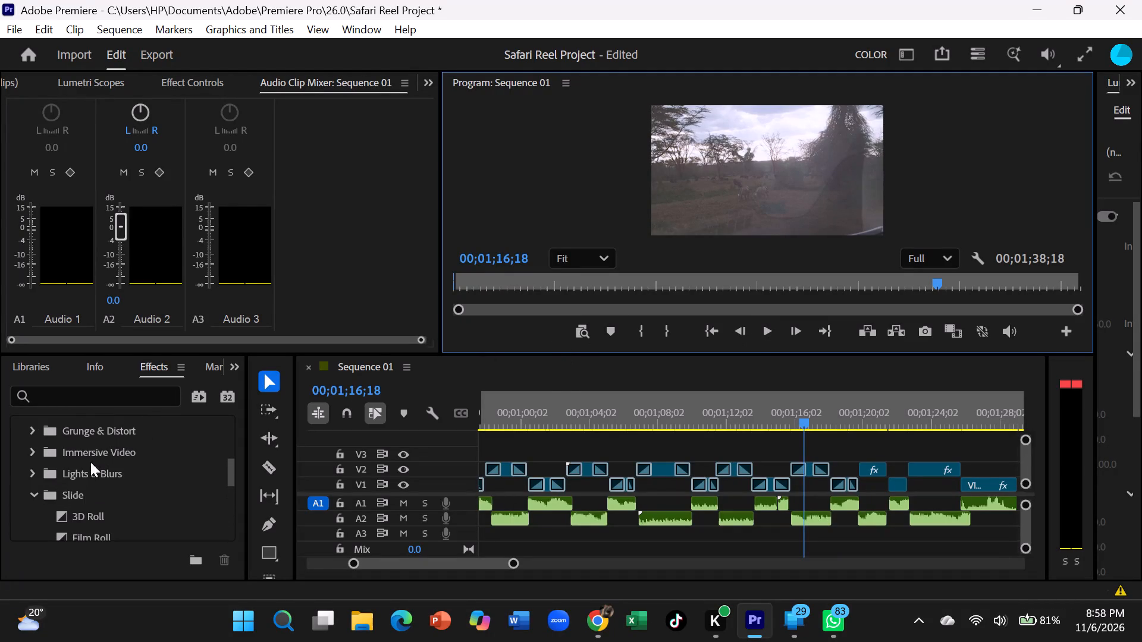
{"action": "left_click", "coordinate": [26, 495]}
{"action": "scroll", "coordinate": [34, 478], "scroll_direction": "up", "scroll_amount": 2}
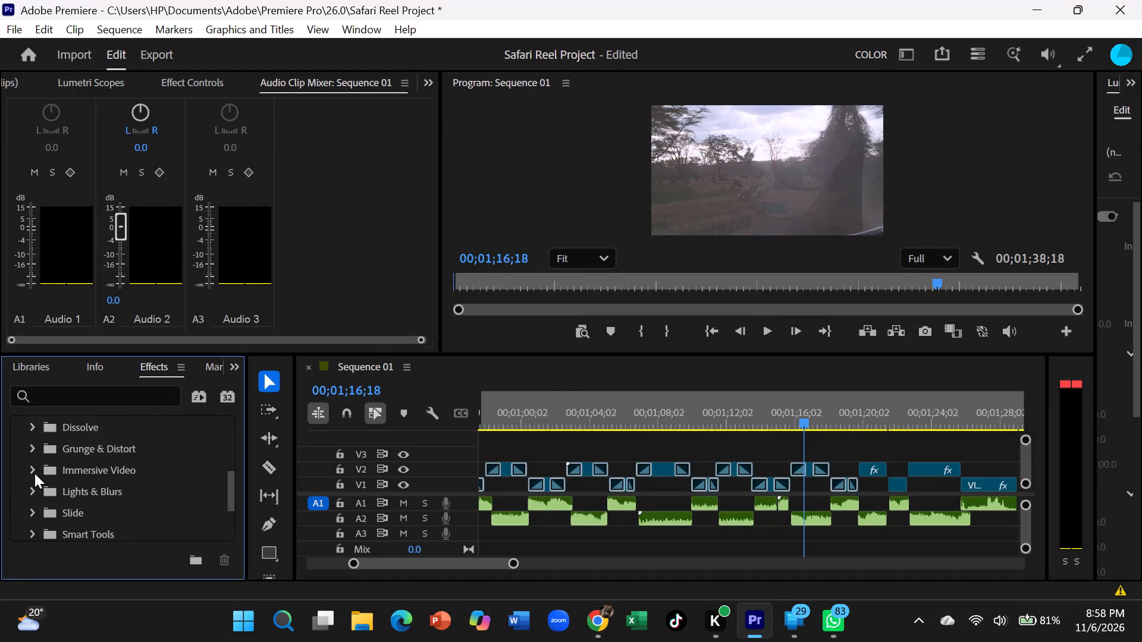
{"action": "scroll", "coordinate": [34, 473], "scroll_direction": "up", "scroll_amount": 2}
{"action": "left_click", "coordinate": [24, 458]}
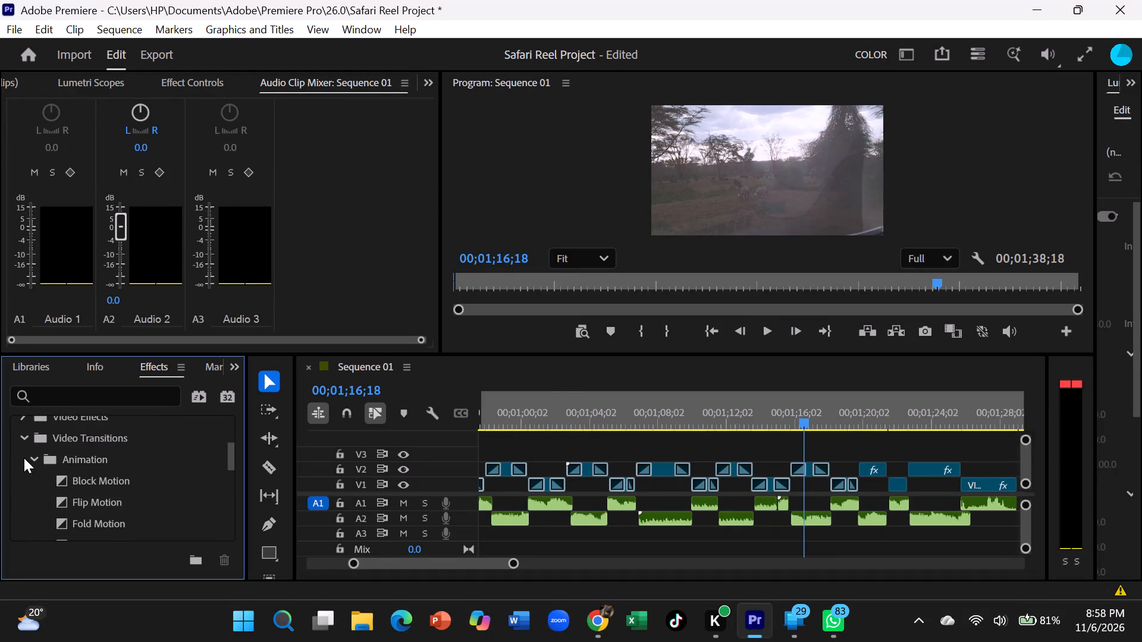
{"action": "left_click_drag", "start_coordinate": [84, 477], "coordinate": [799, 504]}
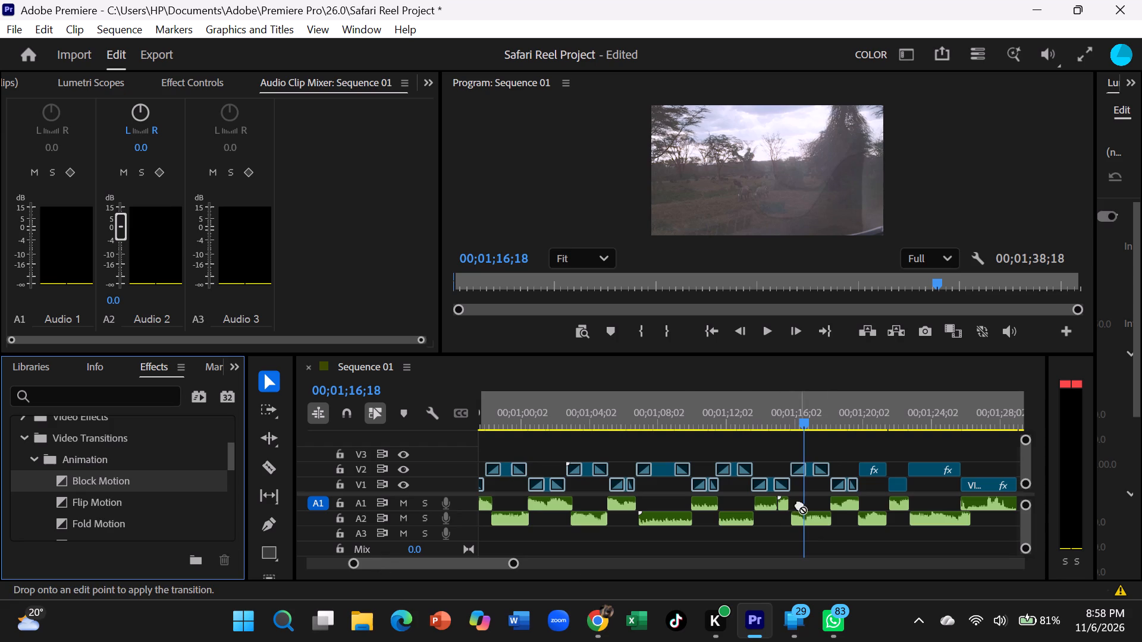
{"action": "left_click_drag", "start_coordinate": [799, 504], "coordinate": [859, 470]}
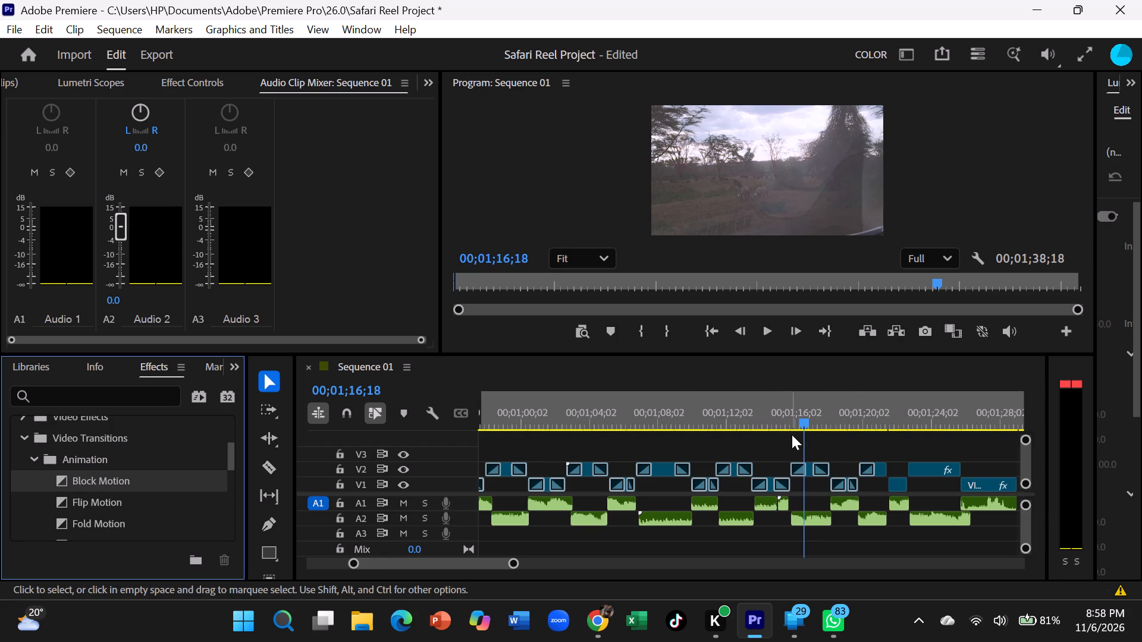
Return the playhead to 00;00;00;00 and play Sequence 01 from the start to review the transitions.
{"action": "left_click_drag", "start_coordinate": [808, 418], "coordinate": [222, 478]}
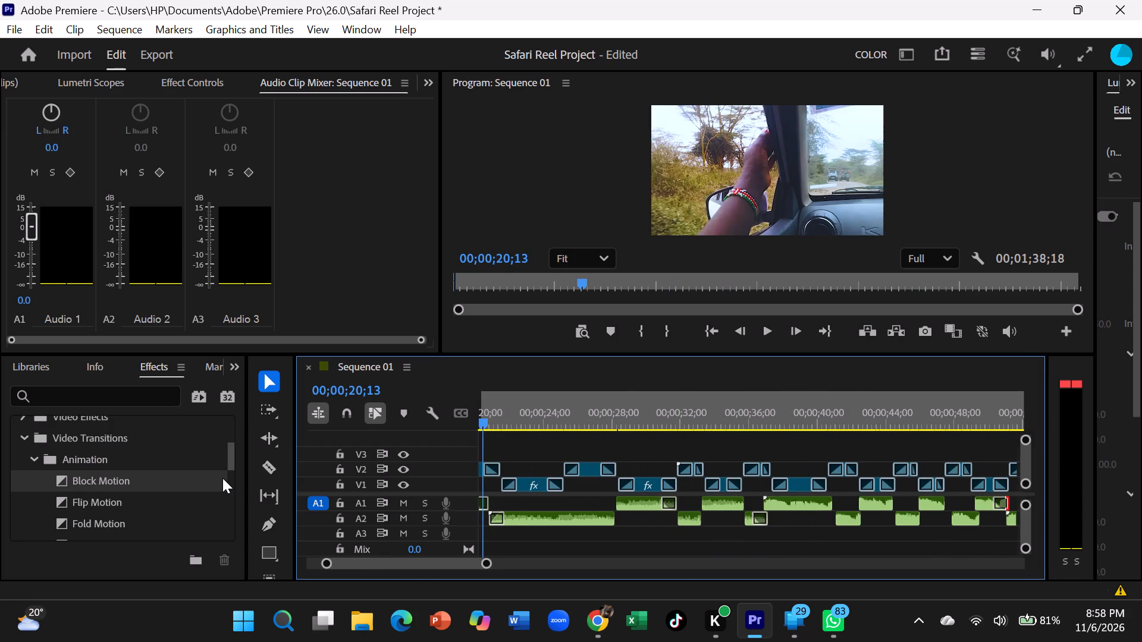
{"action": "left_click", "coordinate": [777, 339]}
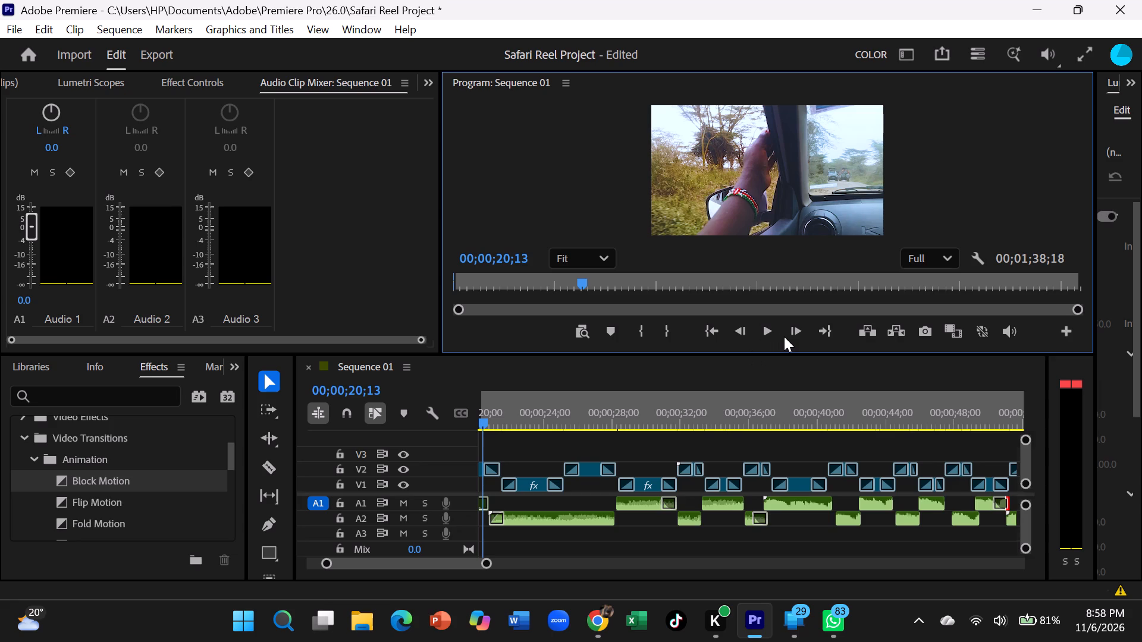
{"action": "left_click", "coordinate": [767, 331]}
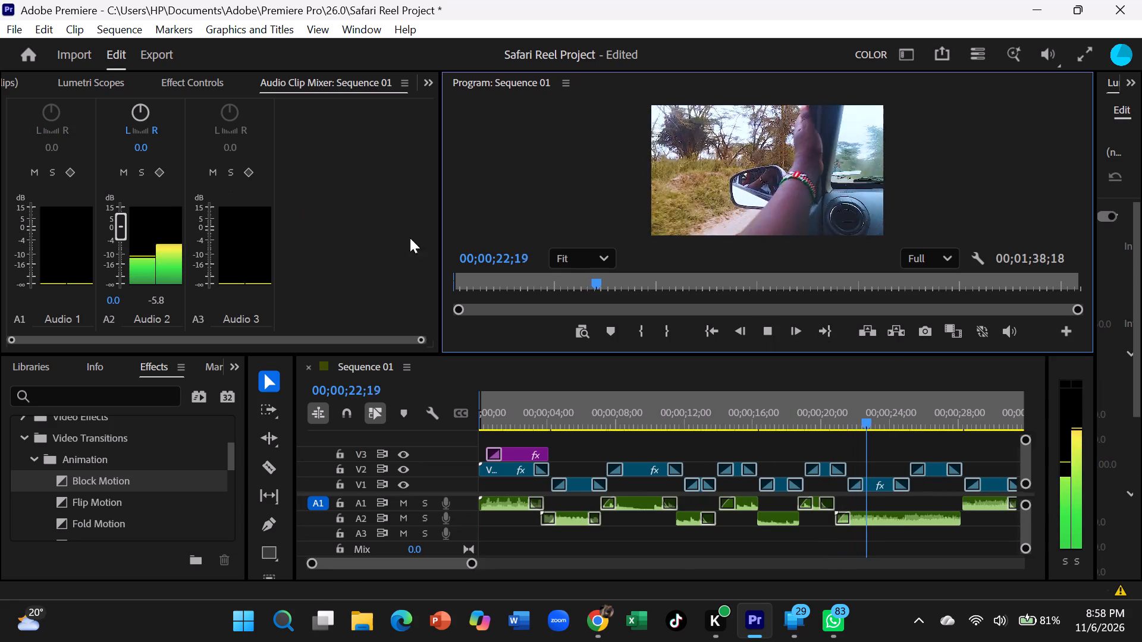
{"action": "left_click_drag", "start_coordinate": [883, 421], "coordinate": [546, 572]}
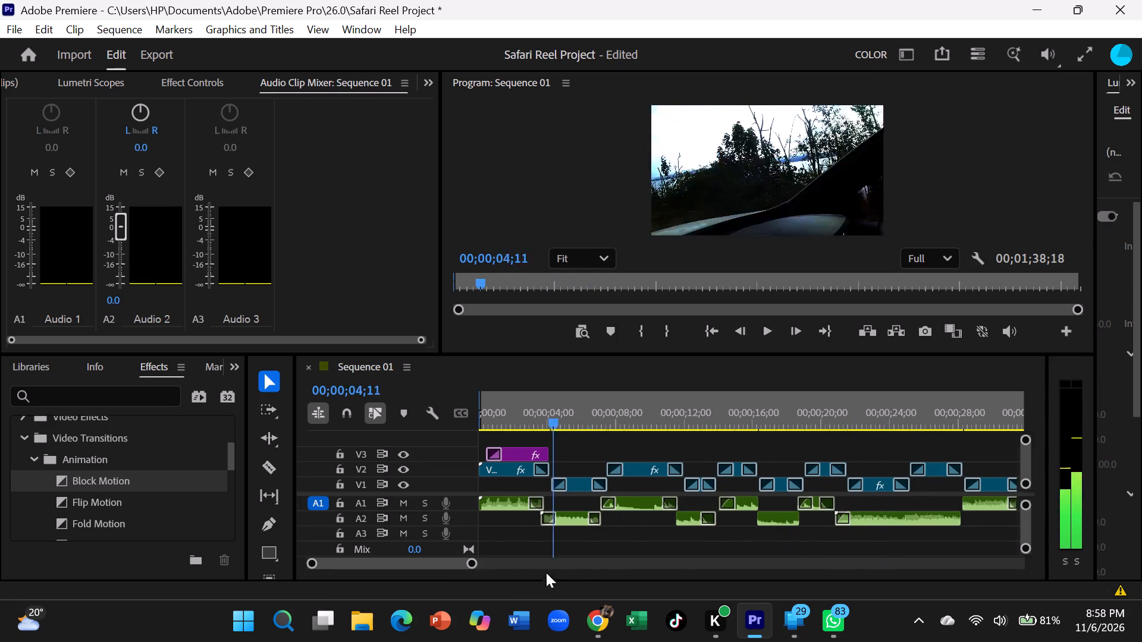
{"action": "left_click_drag", "start_coordinate": [546, 572], "coordinate": [473, 592]}
{"action": "left_click", "coordinate": [764, 325]}
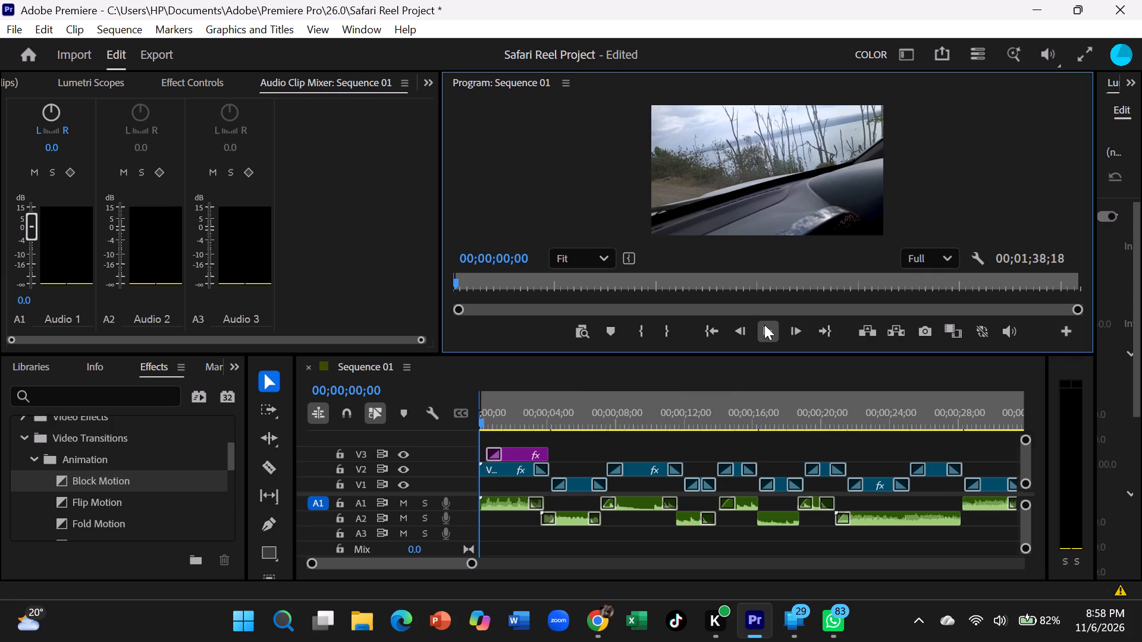
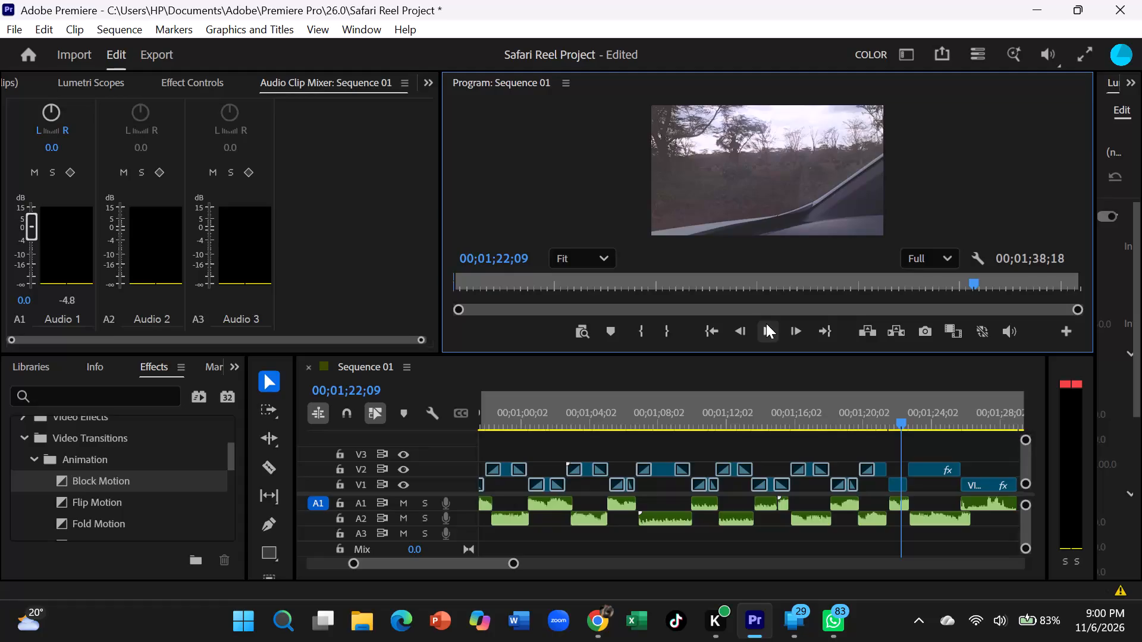
Apply the Flip Motion transition from the Animation set to the end of the V2 clip at about 00;01;21.
{"action": "left_click_drag", "start_coordinate": [103, 505], "coordinate": [137, 551]}
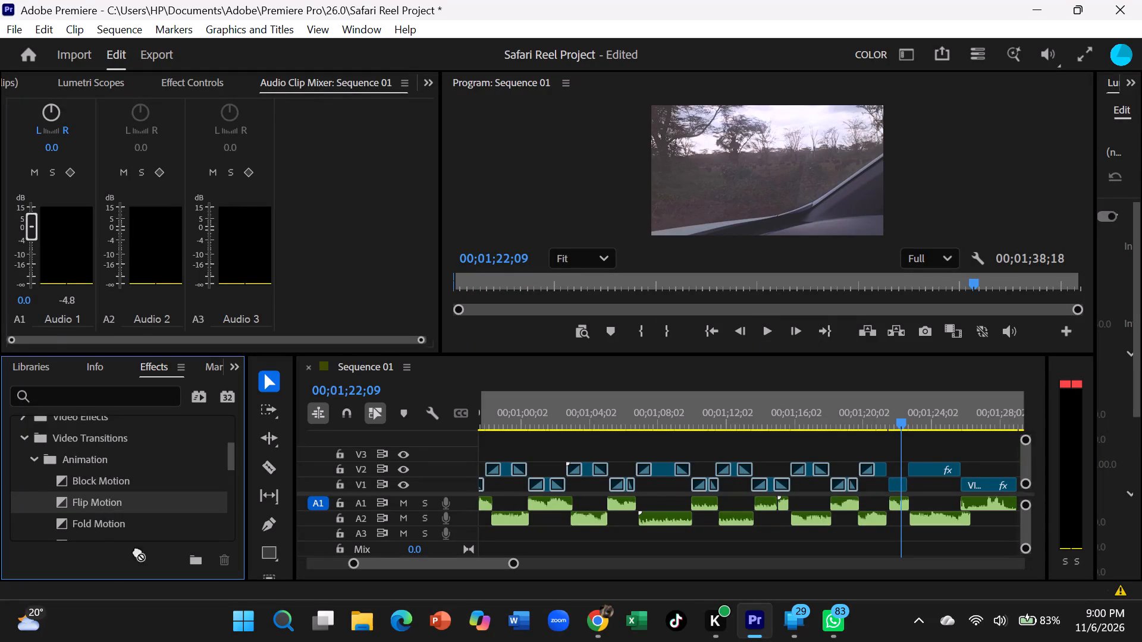
{"action": "left_click_drag", "start_coordinate": [137, 551], "coordinate": [888, 473]}
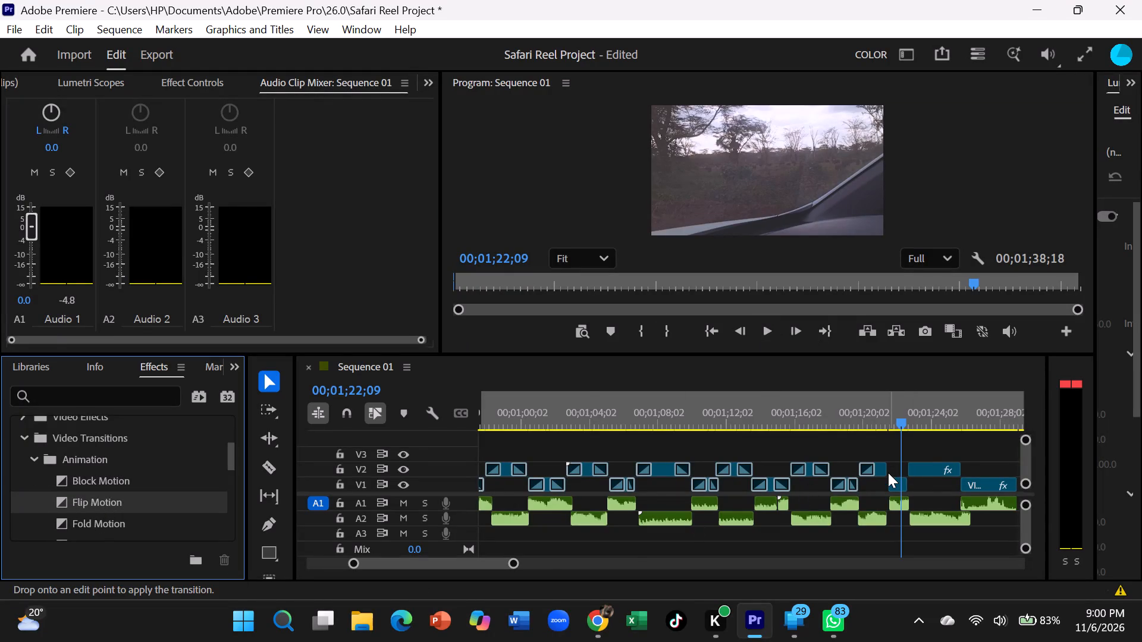
{"action": "left_click_drag", "start_coordinate": [888, 473], "coordinate": [877, 463]}
Play the sequence from about 00;01;19;29 to review the Flip Motion transition at the end of the V2 clip.
{"action": "left_click_drag", "start_coordinate": [896, 417], "coordinate": [857, 442]}
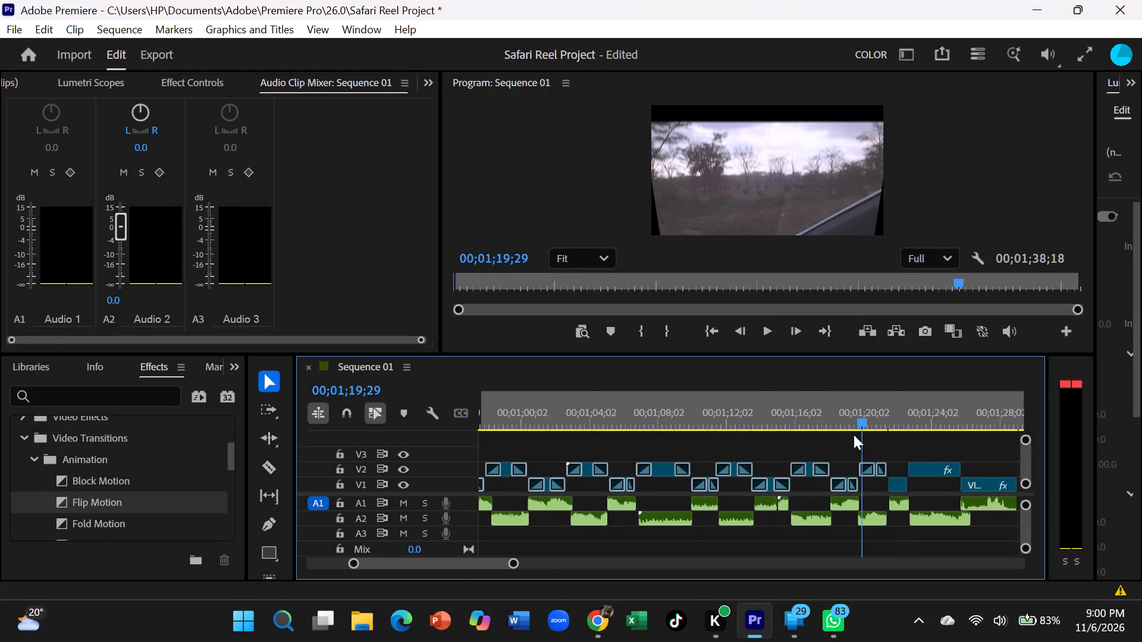
{"action": "left_click", "coordinate": [773, 336]}
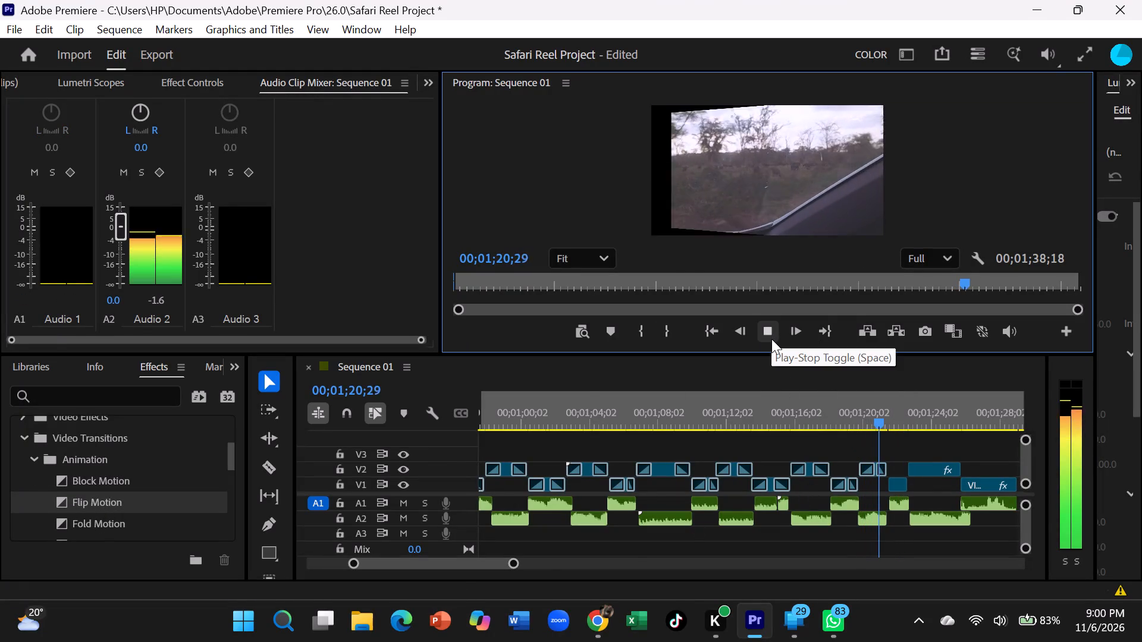
{"action": "left_click", "coordinate": [771, 339]}
Return the playhead to 00;00;00;00 and play Sequence 01 from the start to review the transitions.
{"action": "left_click", "coordinate": [887, 416]}
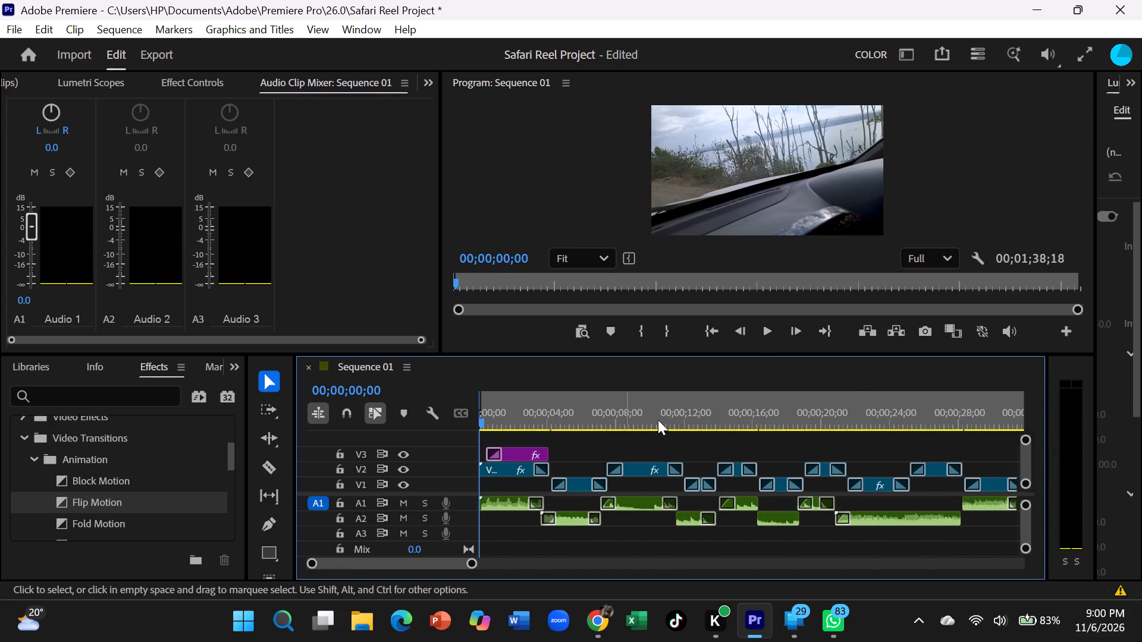
{"action": "left_click", "coordinate": [759, 341]}
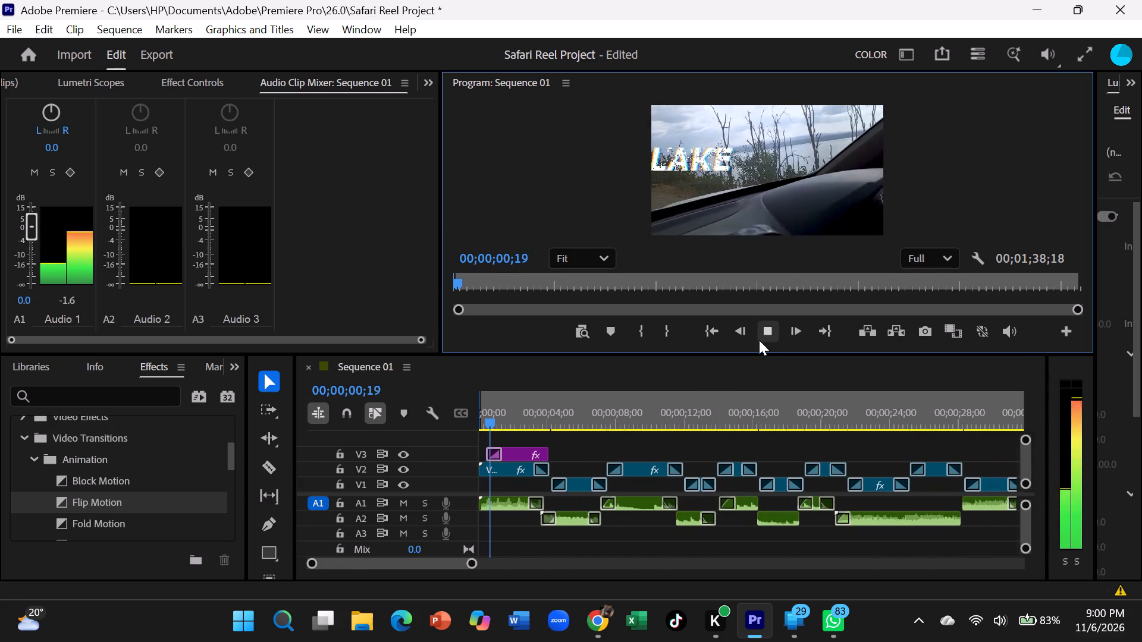
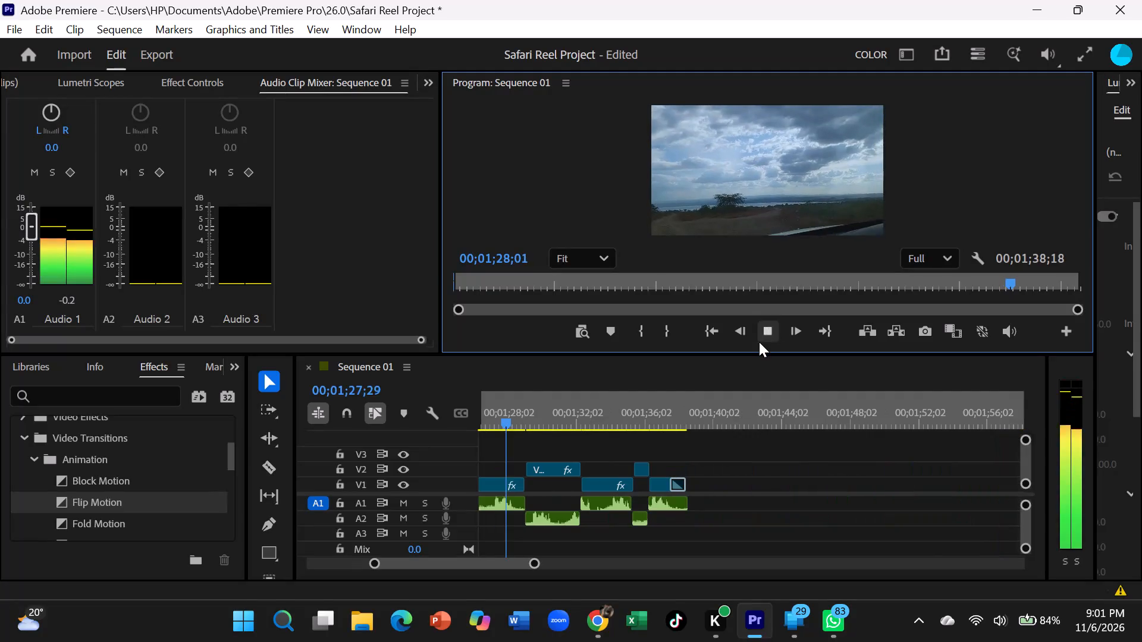
Stop the playback of Sequence 01 at about 00;01;28.
{"action": "left_click", "coordinate": [759, 342]}
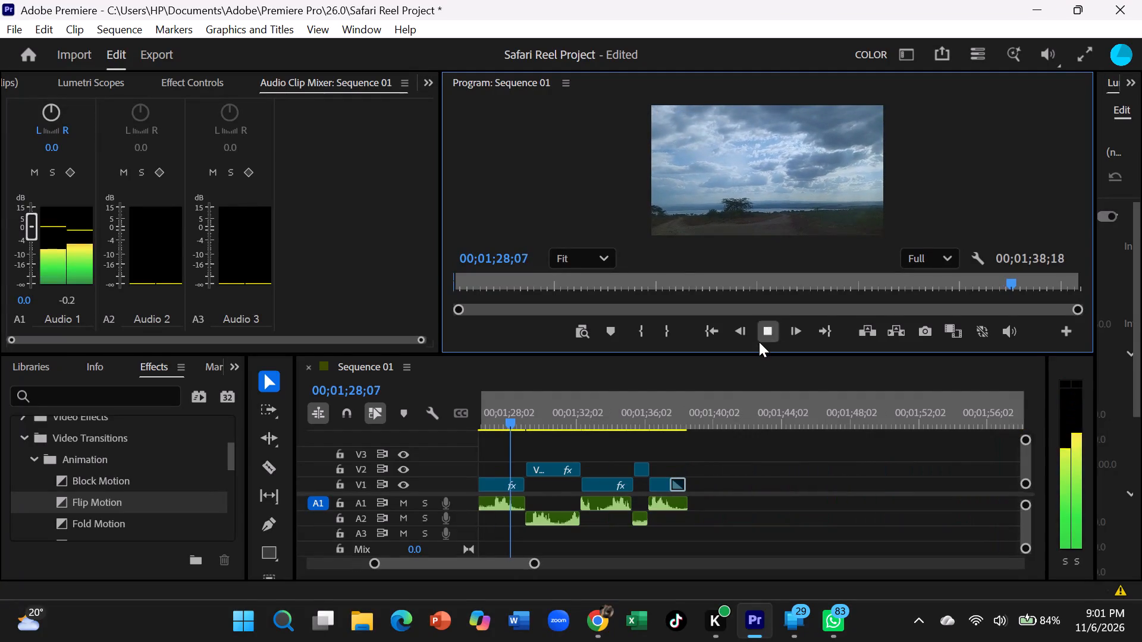
Apply the Spring Motion transition from the Animation set to the short V1 clip at about 00;01;22.
{"action": "scroll", "coordinate": [745, 387], "scroll_direction": "up", "scroll_amount": 10}
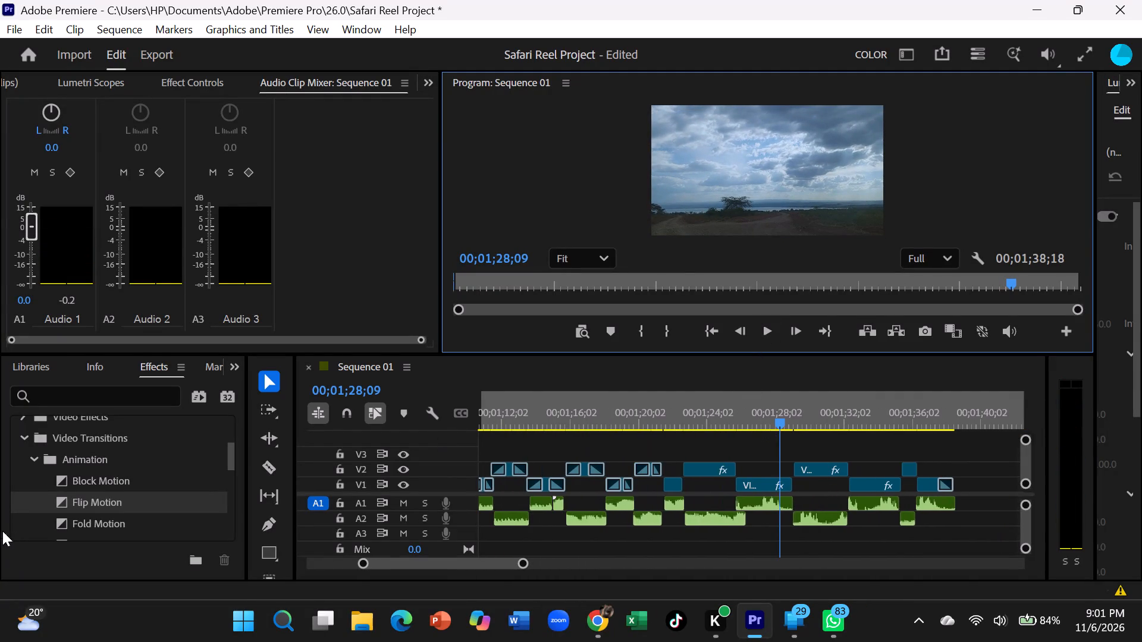
{"action": "scroll", "coordinate": [70, 490], "scroll_direction": "down", "scroll_amount": 6}
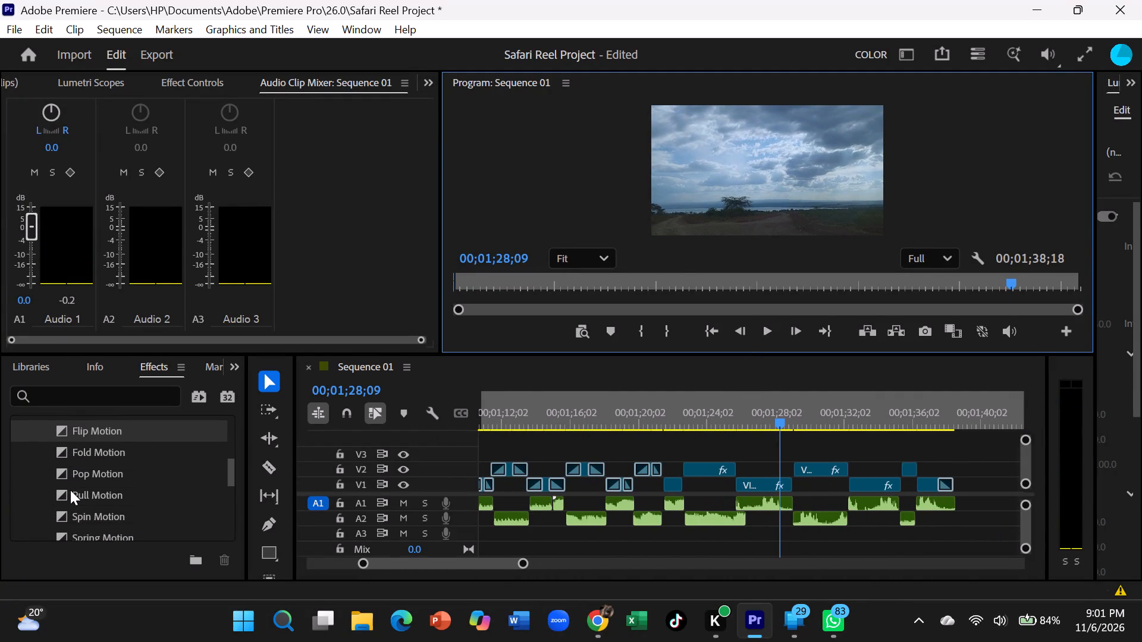
{"action": "left_click_drag", "start_coordinate": [75, 495], "coordinate": [657, 477]}
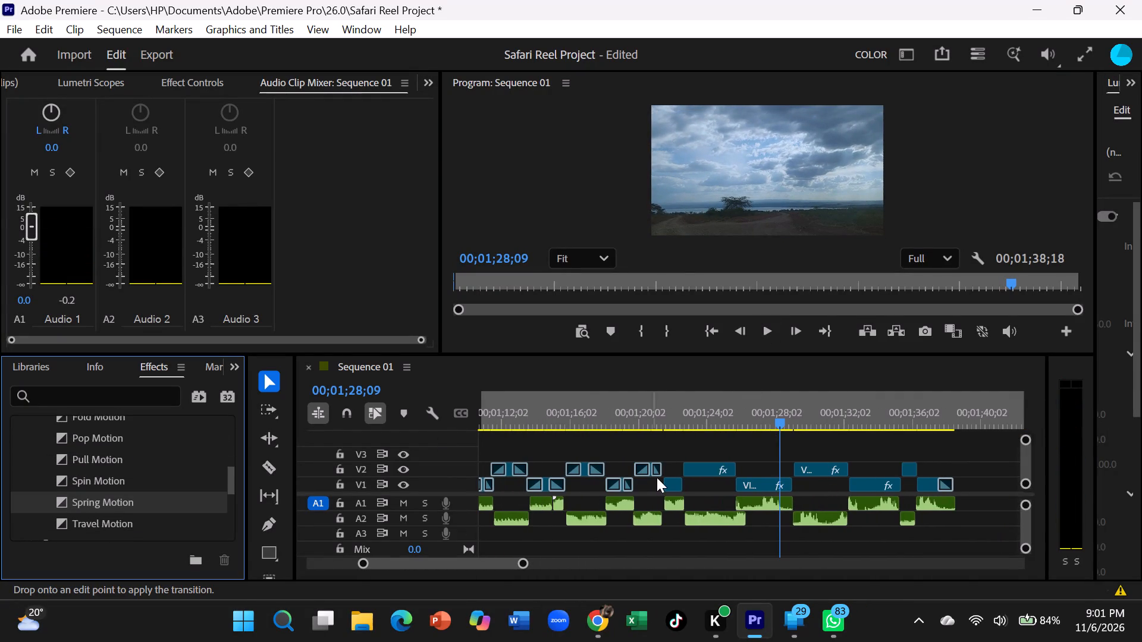
{"action": "left_click_drag", "start_coordinate": [657, 477], "coordinate": [668, 485]}
Return the playhead to 00;00;00;00 and play Sequence 01 from the start to review the transitions.
{"action": "left_click_drag", "start_coordinate": [774, 417], "coordinate": [628, 453]}
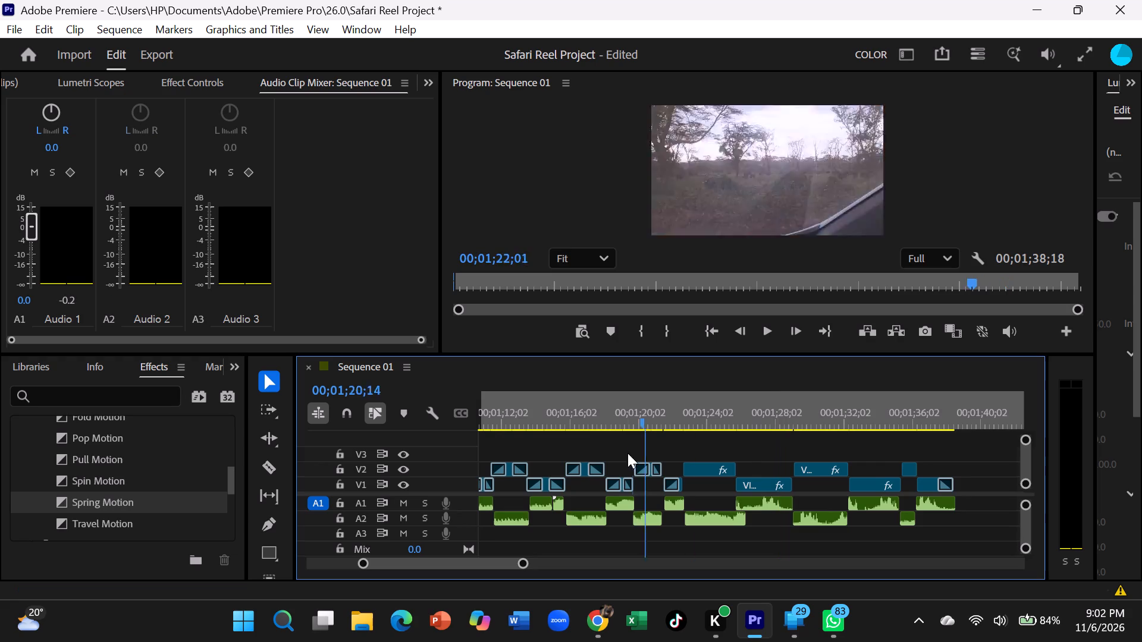
{"action": "left_click_drag", "start_coordinate": [628, 453], "coordinate": [268, 560]}
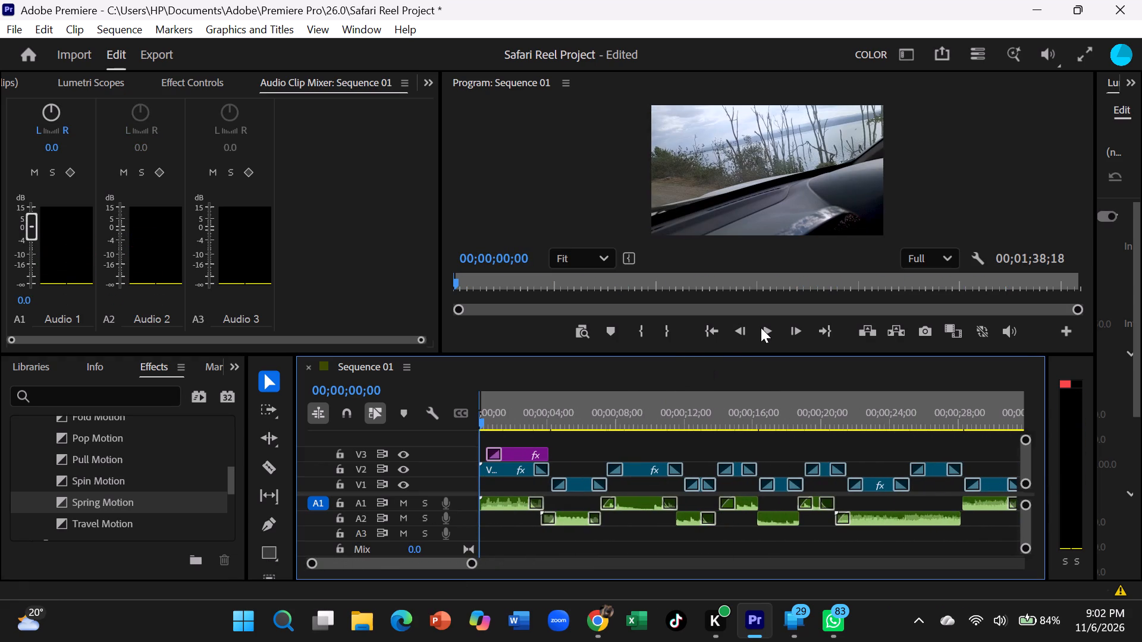
{"action": "left_click", "coordinate": [761, 328]}
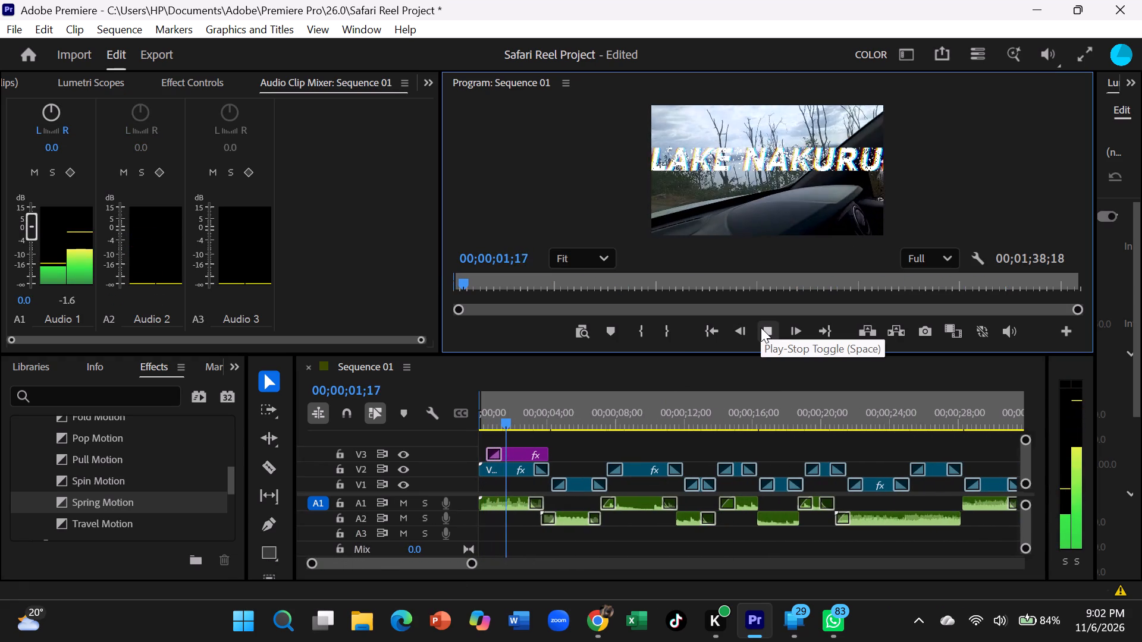
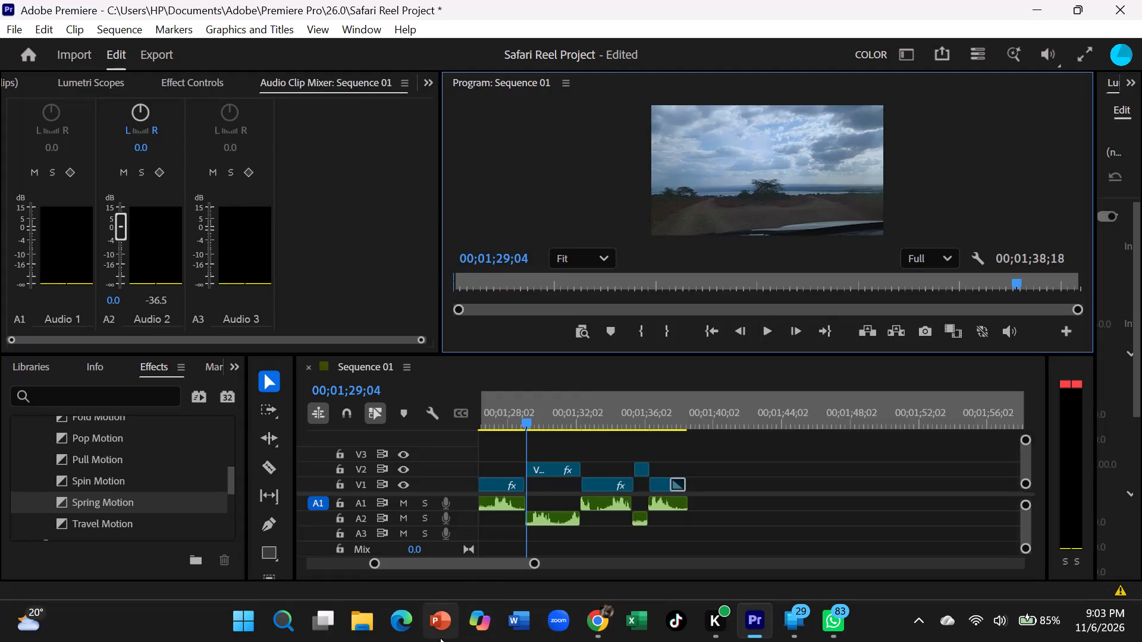
Apply Spring Motion to the start and Travel Motion to the end of the V2 clip beginning at about 00;01;22.
{"action": "scroll", "coordinate": [440, 638], "scroll_direction": "up", "scroll_amount": 1}
{"action": "scroll", "coordinate": [501, 534], "scroll_direction": "up", "scroll_amount": 7}
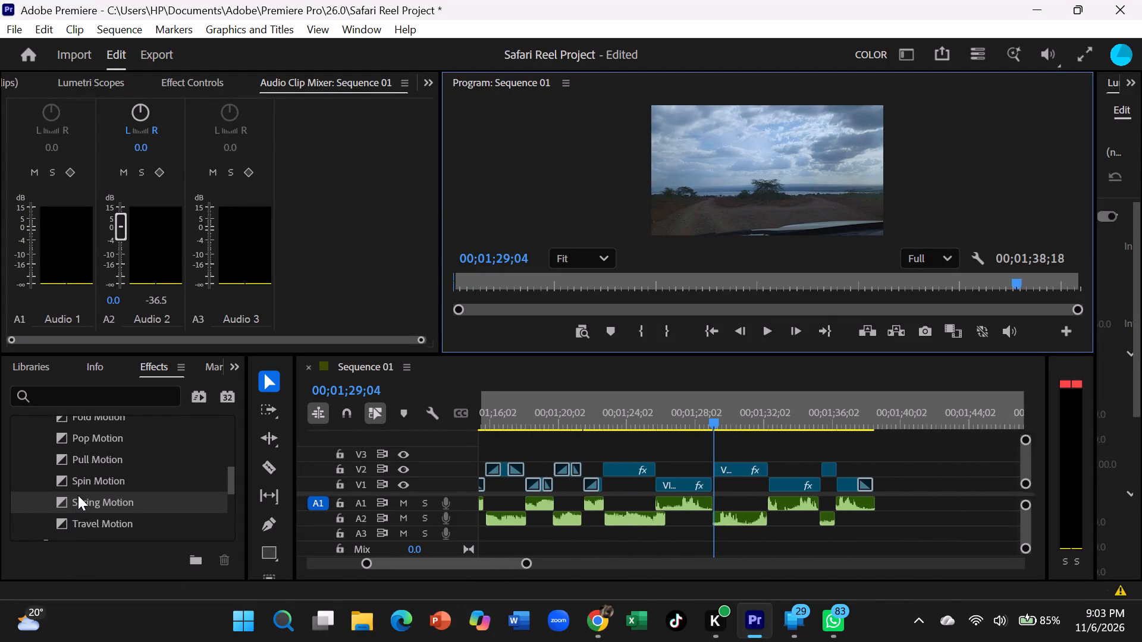
{"action": "left_click_drag", "start_coordinate": [78, 495], "coordinate": [586, 468]}
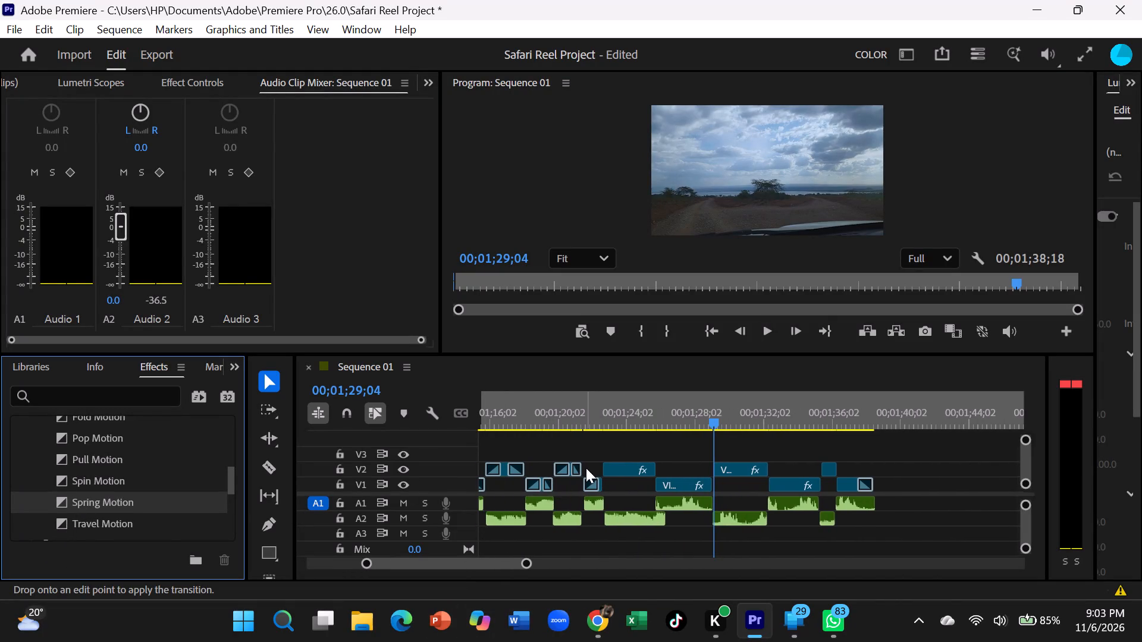
{"action": "left_click_drag", "start_coordinate": [586, 468], "coordinate": [607, 468]}
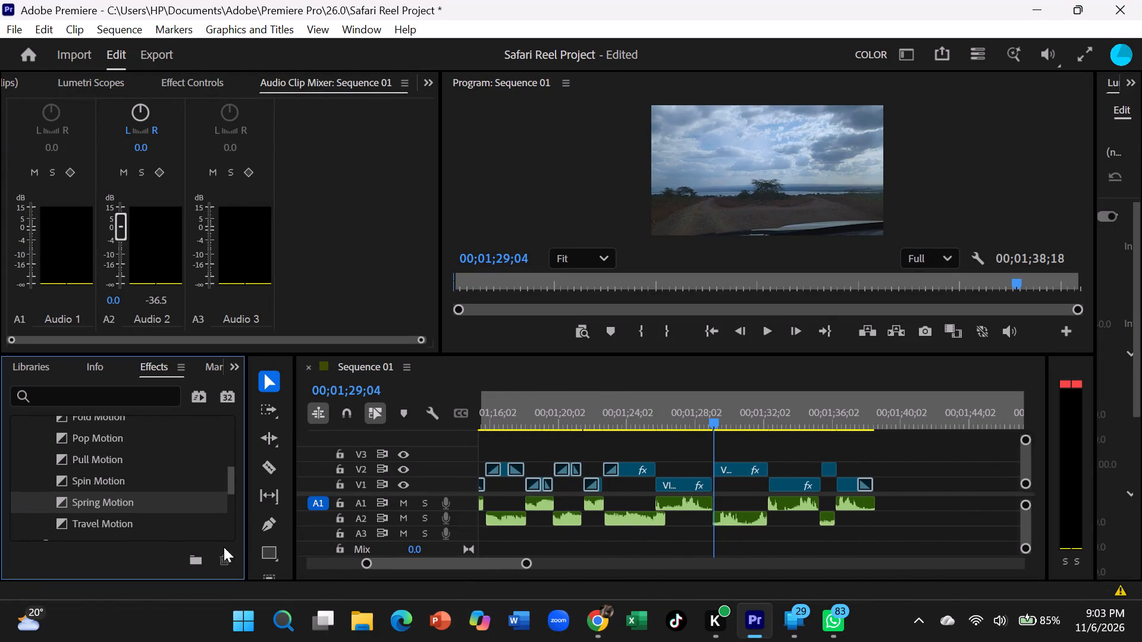
{"action": "left_click_drag", "start_coordinate": [101, 525], "coordinate": [620, 473]}
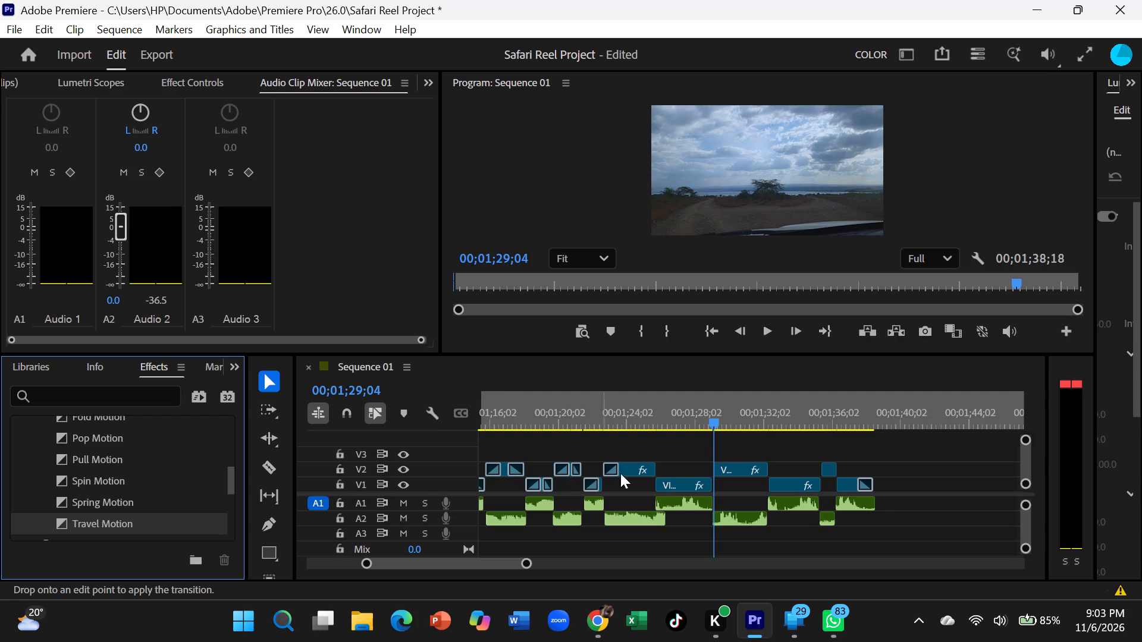
{"action": "left_click_drag", "start_coordinate": [620, 473], "coordinate": [648, 471]}
From the Dissolve set, apply Additive Dissolve to the start and Blur Dissolve to the end of the V1 clip beginning at about 00;01;26.
{"action": "scroll", "coordinate": [164, 513], "scroll_direction": "down", "scroll_amount": 3}
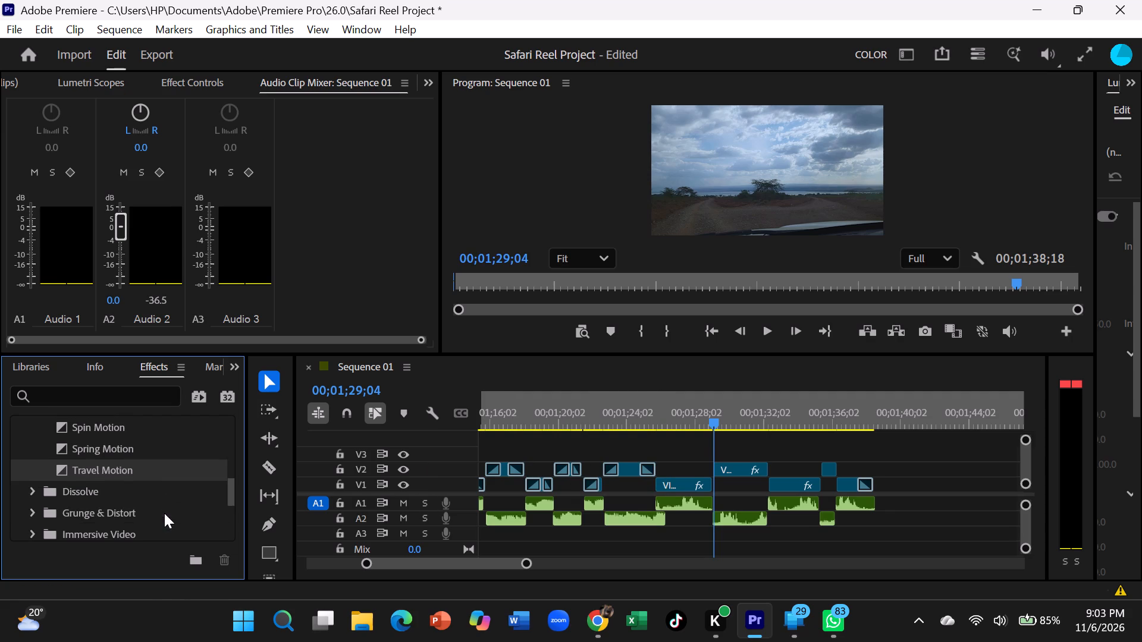
{"action": "left_click", "coordinate": [34, 490]}
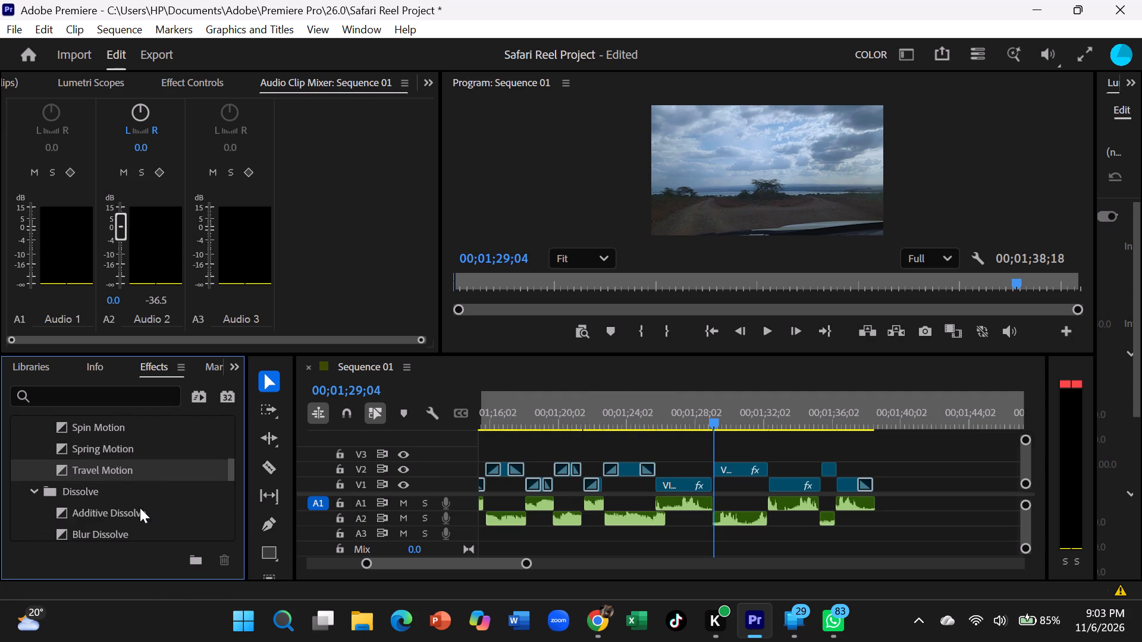
{"action": "left_click_drag", "start_coordinate": [139, 510], "coordinate": [659, 486]}
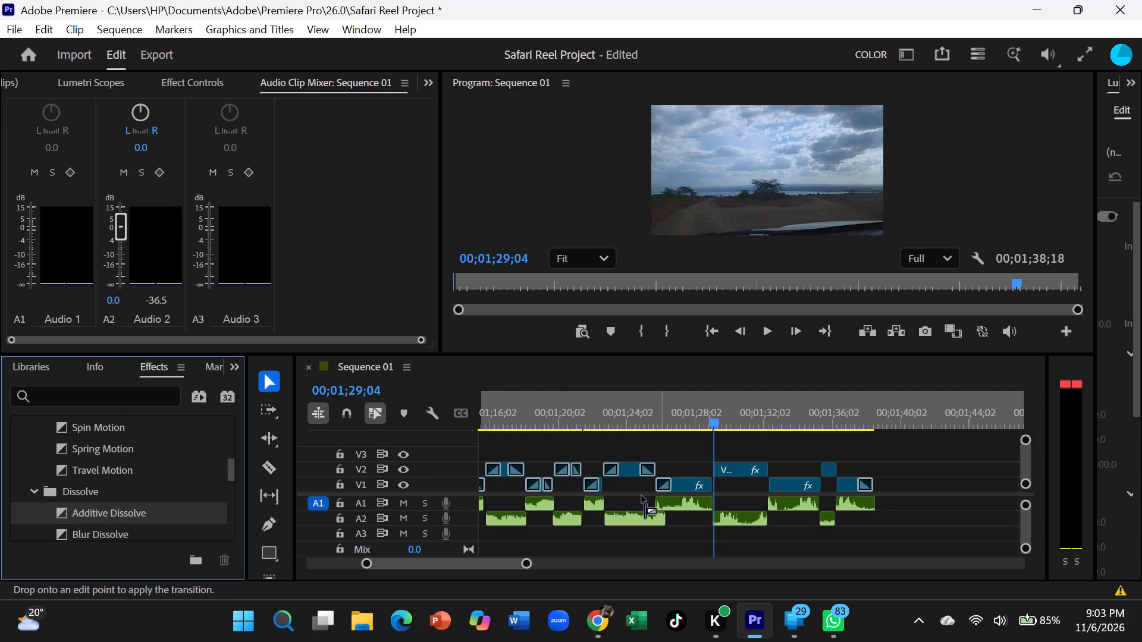
{"action": "scroll", "coordinate": [128, 540], "scroll_direction": "down", "scroll_amount": 2}
{"action": "left_click_drag", "start_coordinate": [106, 501], "coordinate": [525, 465]}
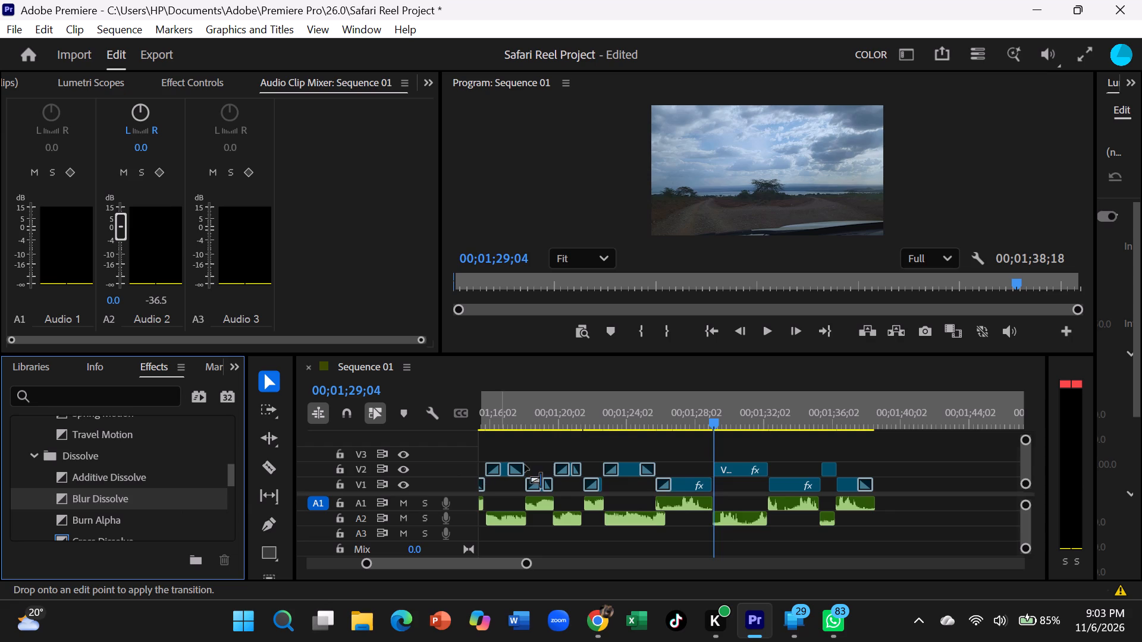
{"action": "left_click_drag", "start_coordinate": [525, 465], "coordinate": [704, 490]}
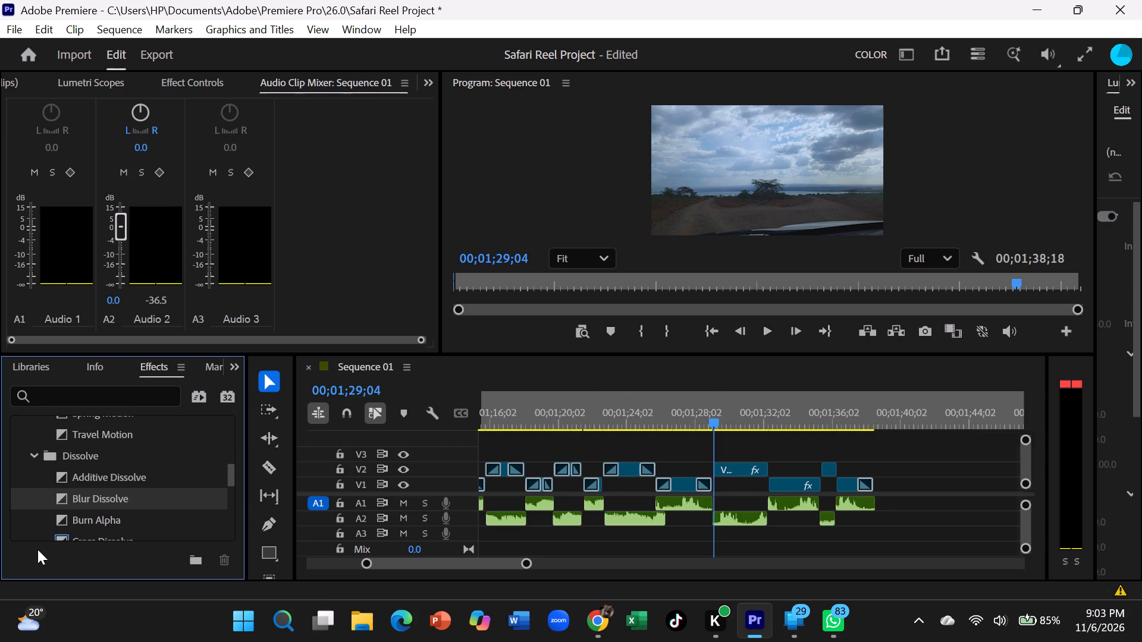
Apply Burn Alpha to the start and Cross Dissolve to the end of the V2 clip beginning at 00;01;29;04.
{"action": "scroll", "coordinate": [36, 549], "scroll_direction": "down", "scroll_amount": 1}
{"action": "left_click_drag", "start_coordinate": [70, 501], "coordinate": [643, 462]}
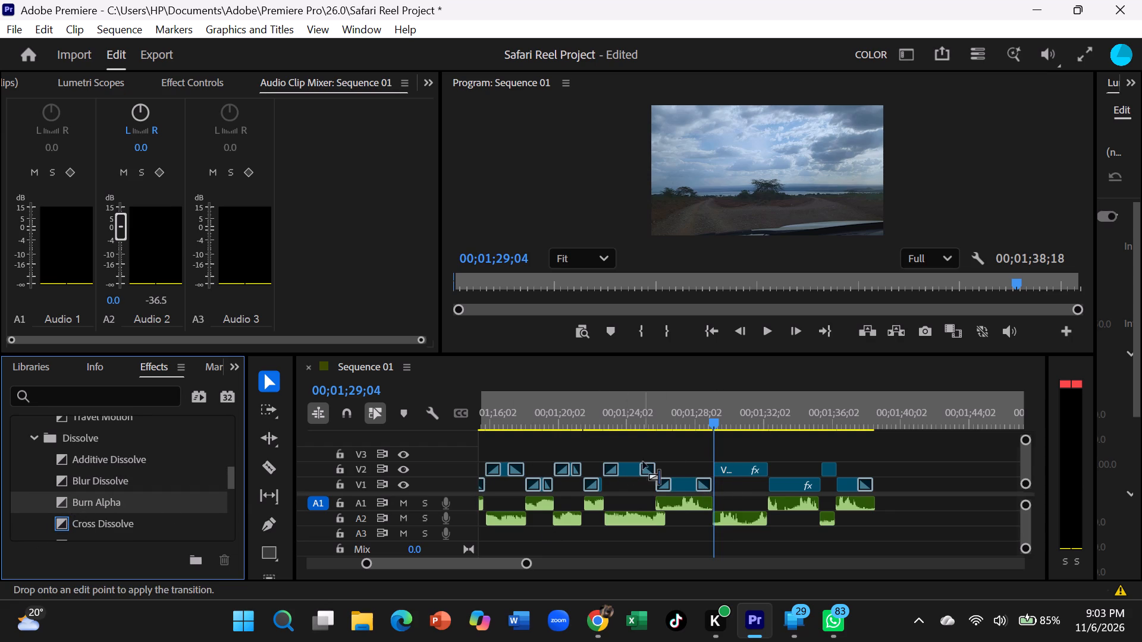
{"action": "left_click_drag", "start_coordinate": [643, 462], "coordinate": [713, 465]}
{"action": "scroll", "coordinate": [112, 529], "scroll_direction": "down", "scroll_amount": 1}
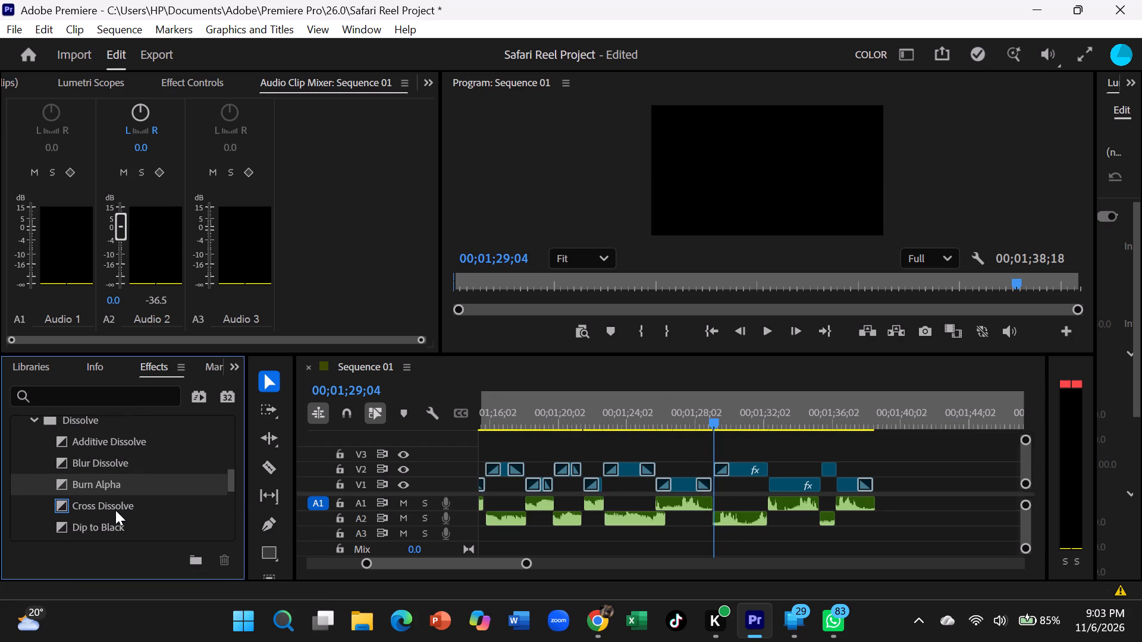
{"action": "left_click_drag", "start_coordinate": [115, 510], "coordinate": [765, 470]}
Apply Dip to Black to the start and Dip to Color to the end of the V1 clip beginning at about 00;01;32.
{"action": "scroll", "coordinate": [131, 528], "scroll_direction": "down", "scroll_amount": 1}
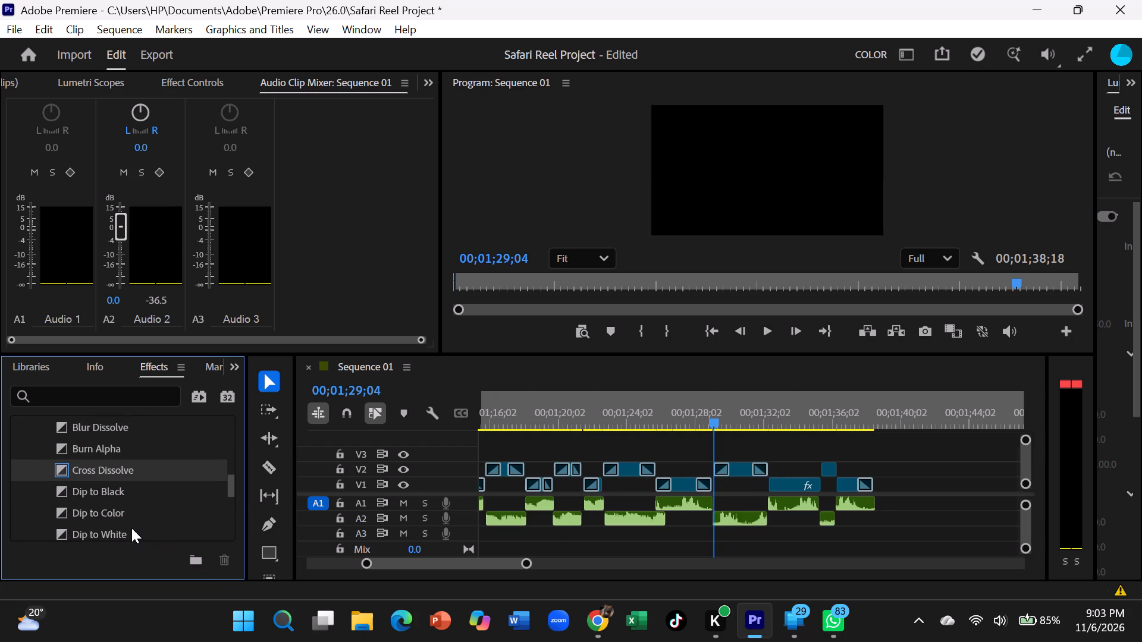
{"action": "scroll", "coordinate": [131, 528], "scroll_direction": "down", "scroll_amount": 1}
{"action": "left_click_drag", "start_coordinate": [111, 500], "coordinate": [743, 487]}
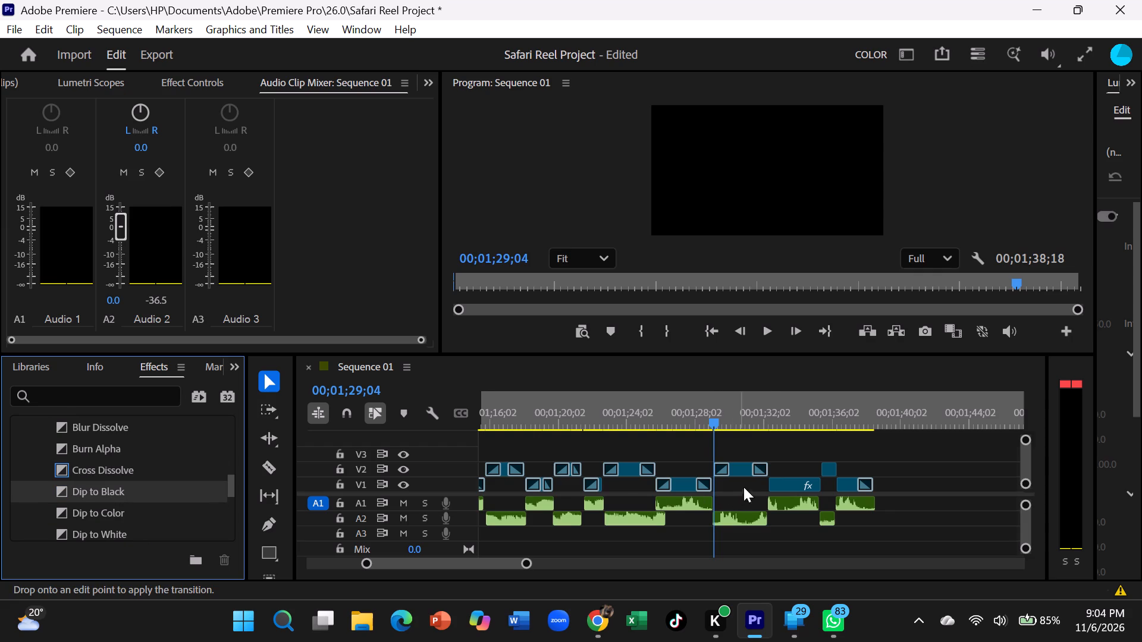
{"action": "left_click_drag", "start_coordinate": [743, 487], "coordinate": [769, 484]}
{"action": "scroll", "coordinate": [48, 457], "scroll_direction": "down", "scroll_amount": 1}
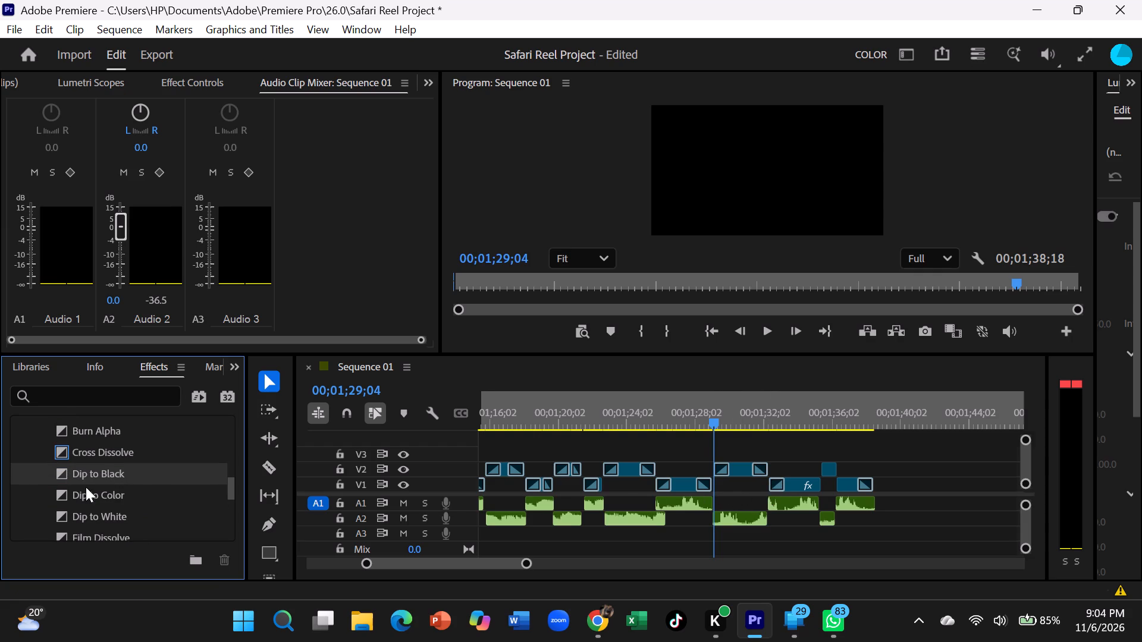
{"action": "left_click_drag", "start_coordinate": [92, 497], "coordinate": [802, 486]}
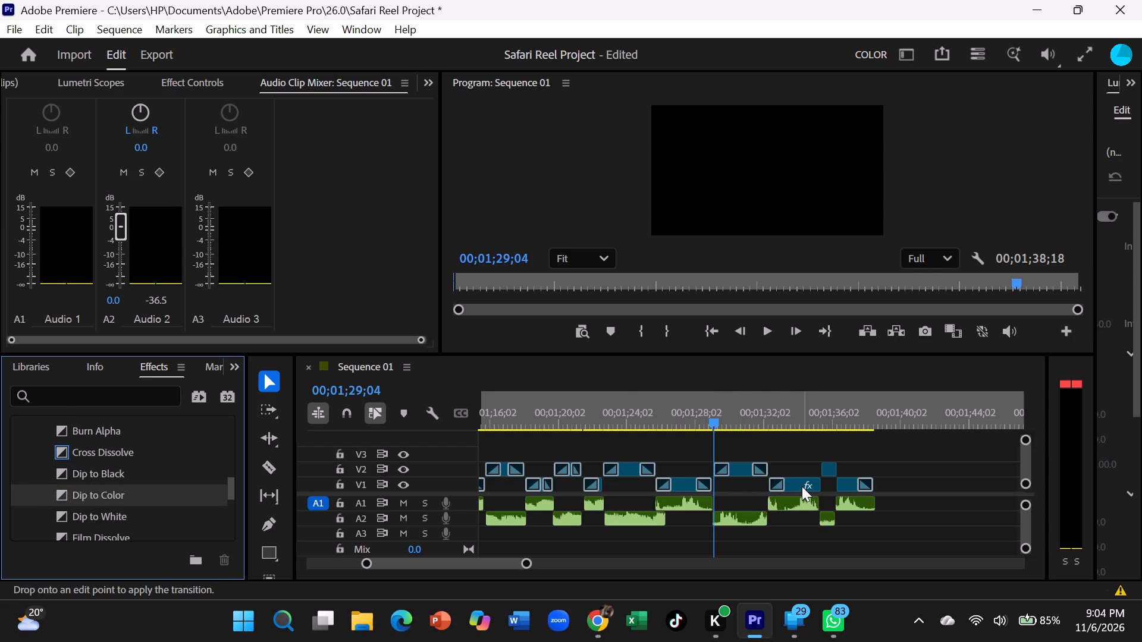
{"action": "left_click_drag", "start_coordinate": [802, 486], "coordinate": [810, 483]}
Apply Dip to White to the short V2 clip at about 00;01;35 and Film Dissolve to the start of the last V1 clip.
{"action": "scroll", "coordinate": [158, 503], "scroll_direction": "down", "scroll_amount": 1}
{"action": "left_click_drag", "start_coordinate": [128, 496], "coordinate": [820, 468]}
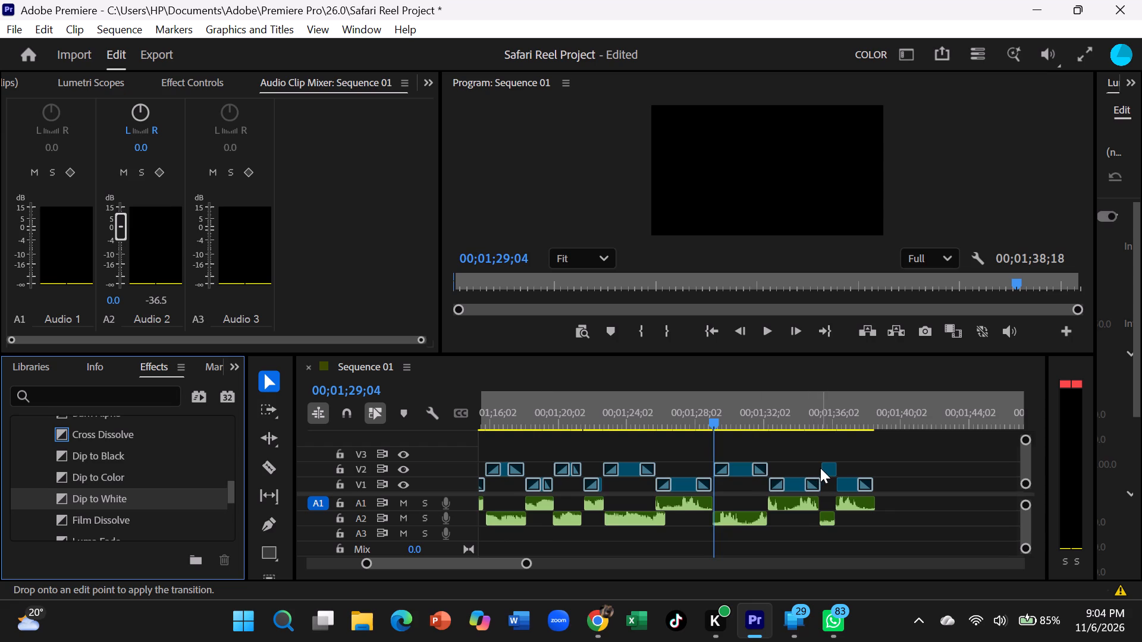
{"action": "left_click_drag", "start_coordinate": [820, 468], "coordinate": [823, 470]}
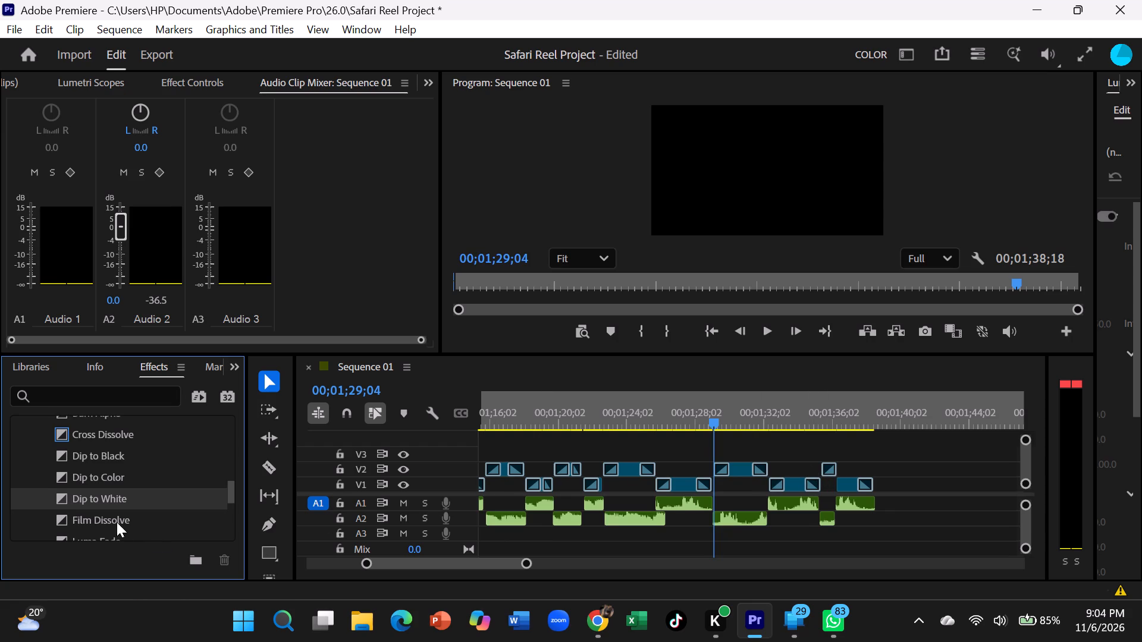
{"action": "left_click_drag", "start_coordinate": [117, 522], "coordinate": [841, 483]}
Play Sequence 01 from 00;01;29;04 to about 00;01;37 to review the new dissolve transitions.
{"action": "left_click", "coordinate": [764, 327]}
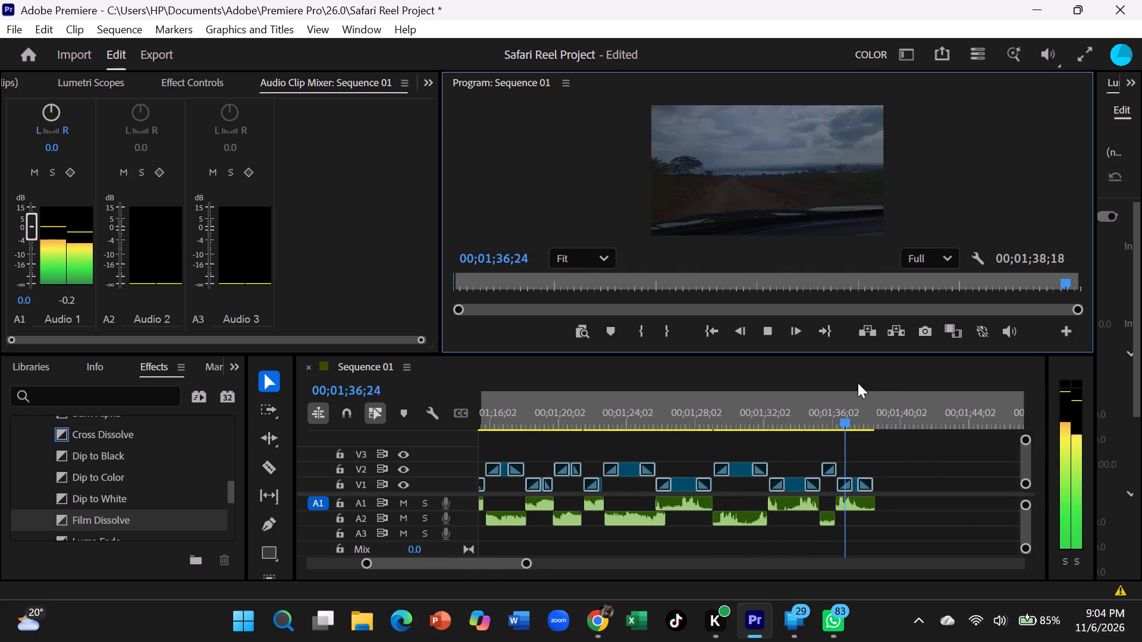
Scrub Sequence 01 back to its beginning and forward to about 00;00;48 to examine the transitions between clips.
{"action": "left_click_drag", "start_coordinate": [857, 415], "coordinate": [822, 423]}
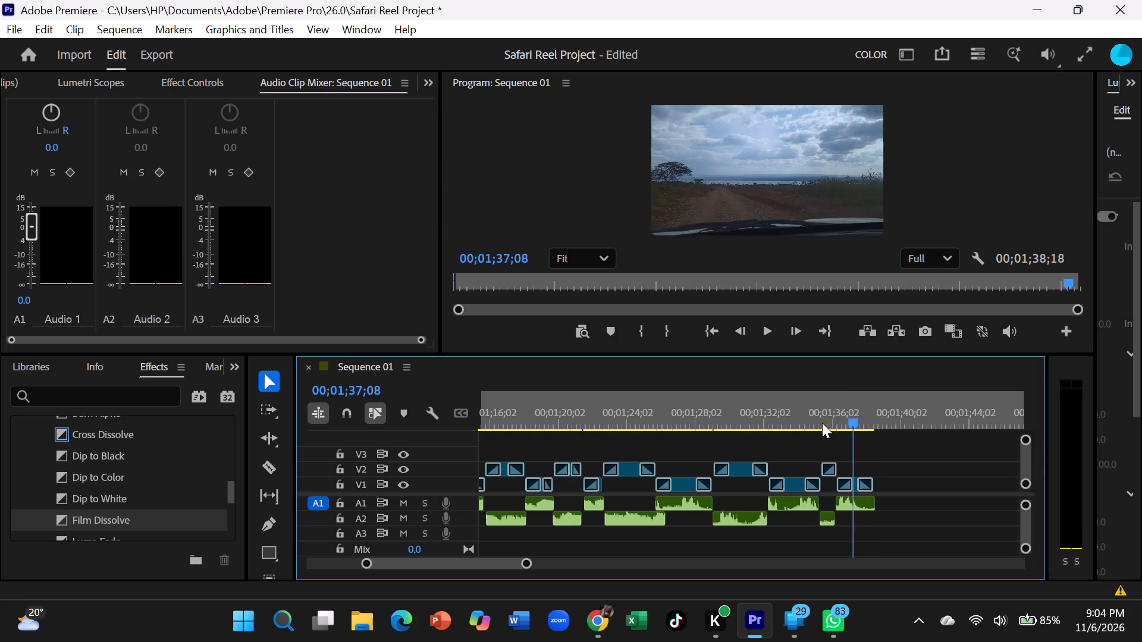
{"action": "left_click_drag", "start_coordinate": [822, 423], "coordinate": [484, 487]}
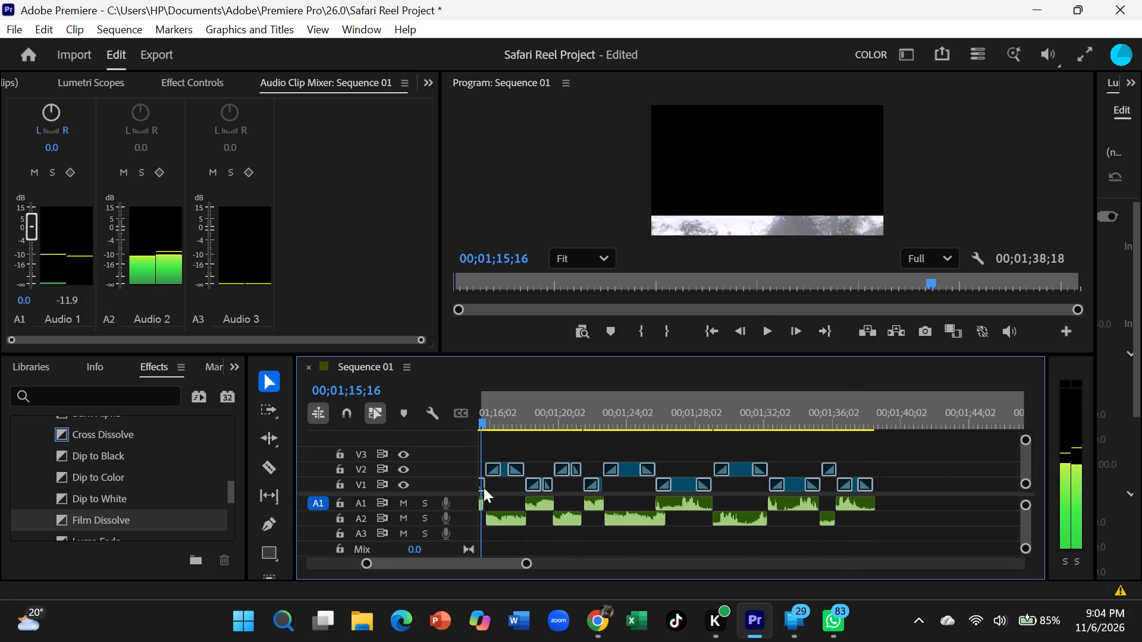
{"action": "left_click_drag", "start_coordinate": [484, 487], "coordinate": [452, 495]}
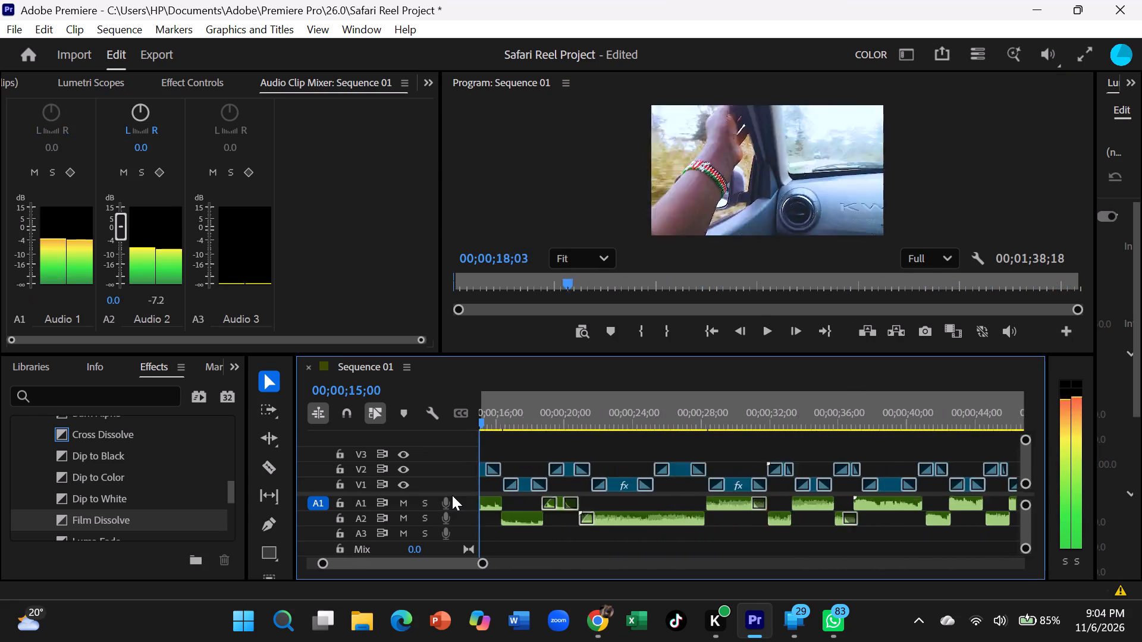
{"action": "left_click_drag", "start_coordinate": [452, 495], "coordinate": [921, 487]}
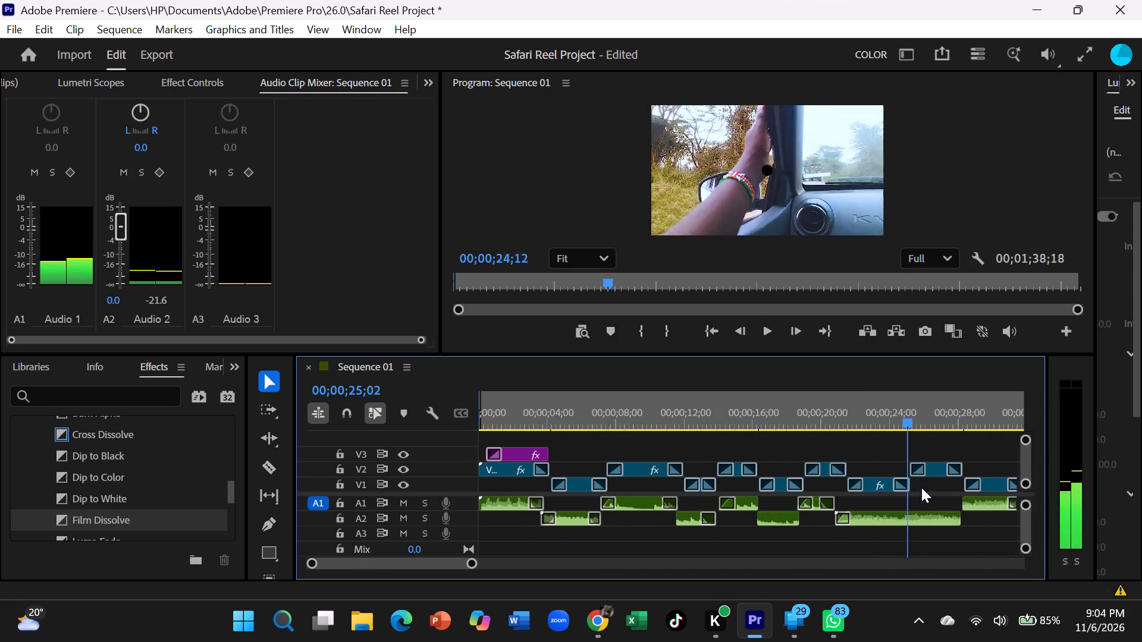
{"action": "left_click_drag", "start_coordinate": [921, 487], "coordinate": [1015, 506]}
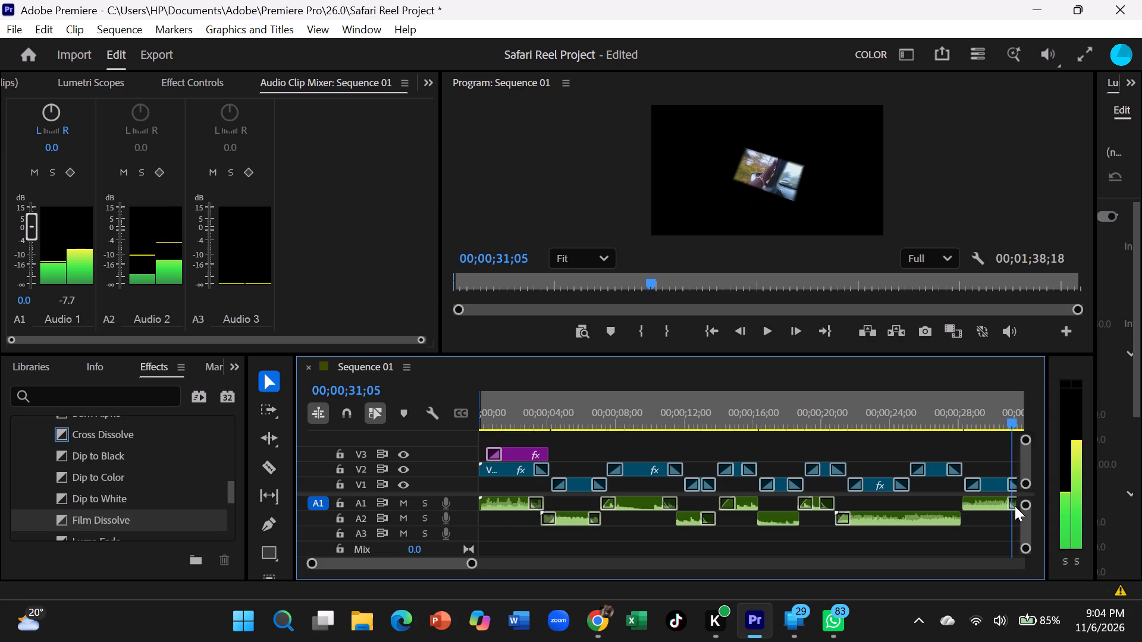
{"action": "left_click_drag", "start_coordinate": [1015, 506], "coordinate": [1032, 513]}
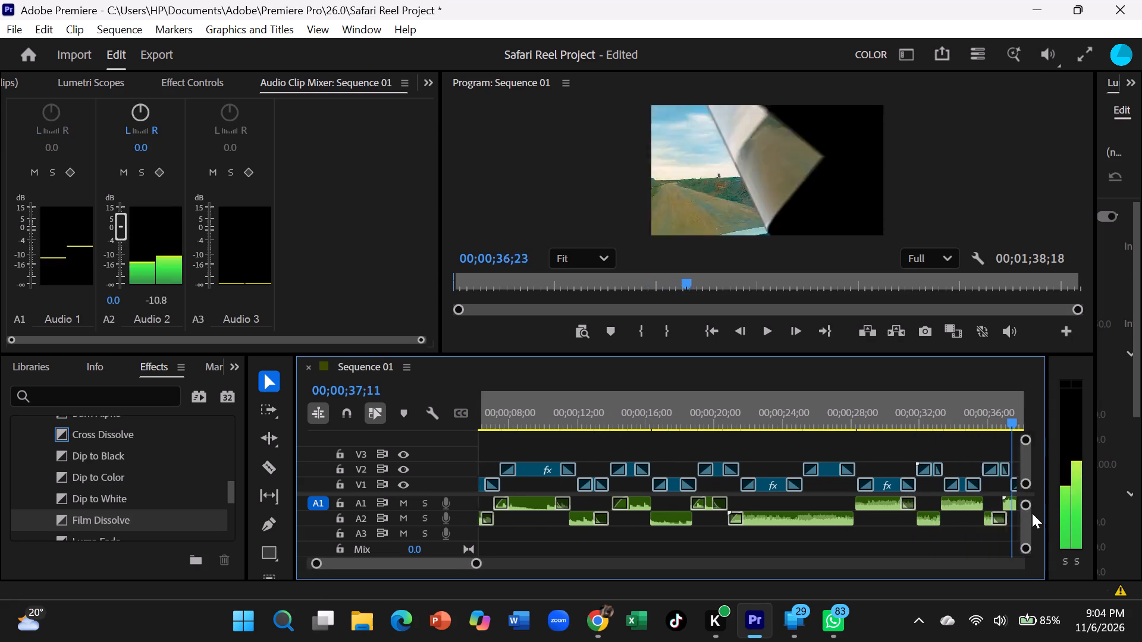
{"action": "left_click_drag", "start_coordinate": [1032, 513], "coordinate": [1032, 515]}
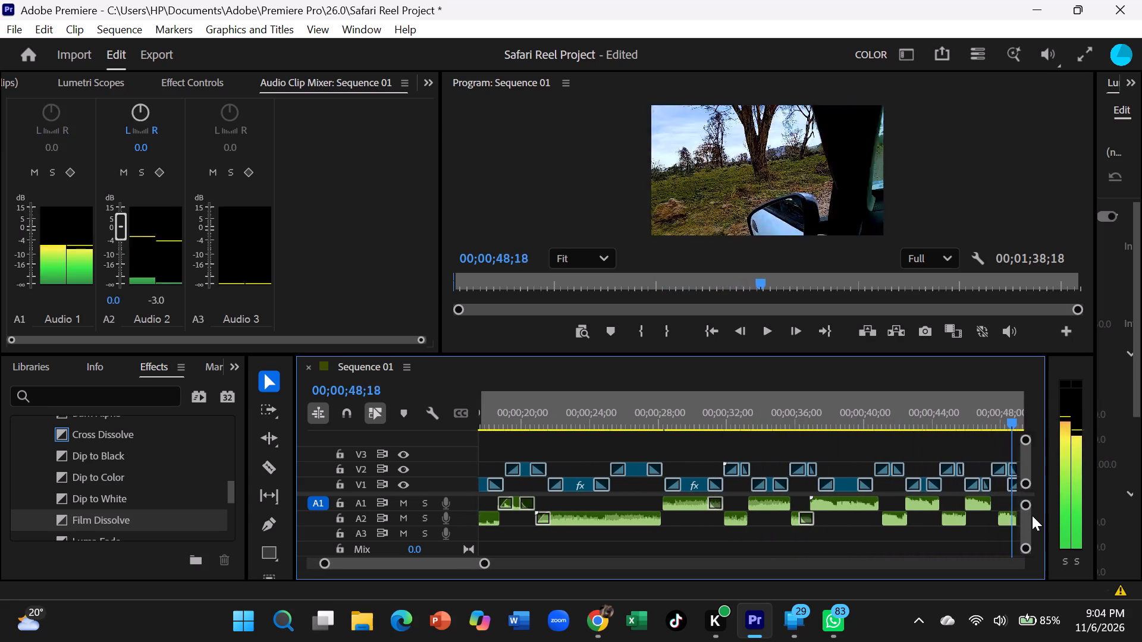
{"action": "left_click_drag", "start_coordinate": [1032, 515], "coordinate": [891, 511]}
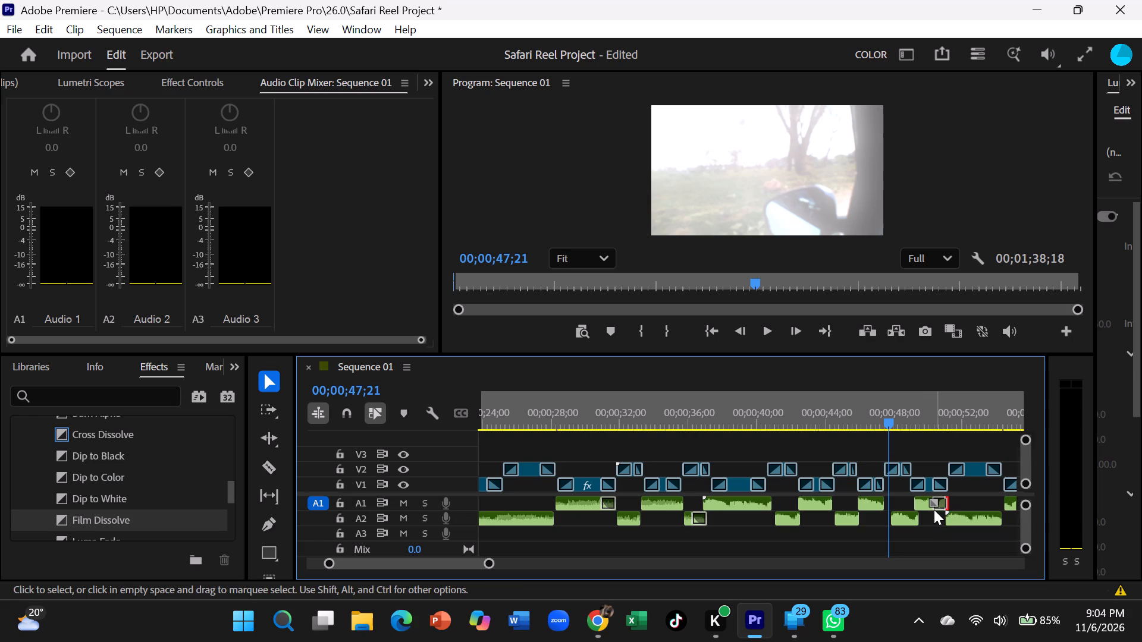
Delete the Exponential Fade at the end of the A1 clip at about 00;00;51.
{"action": "double_click", "coordinate": [938, 501]}
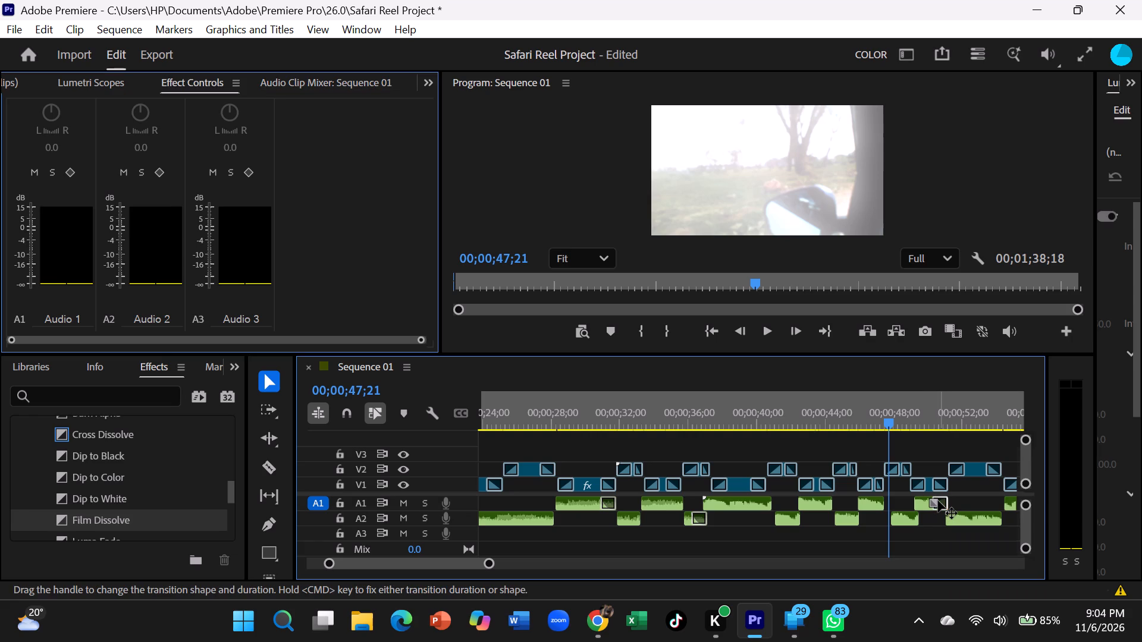
{"action": "left_click", "coordinate": [919, 546]}
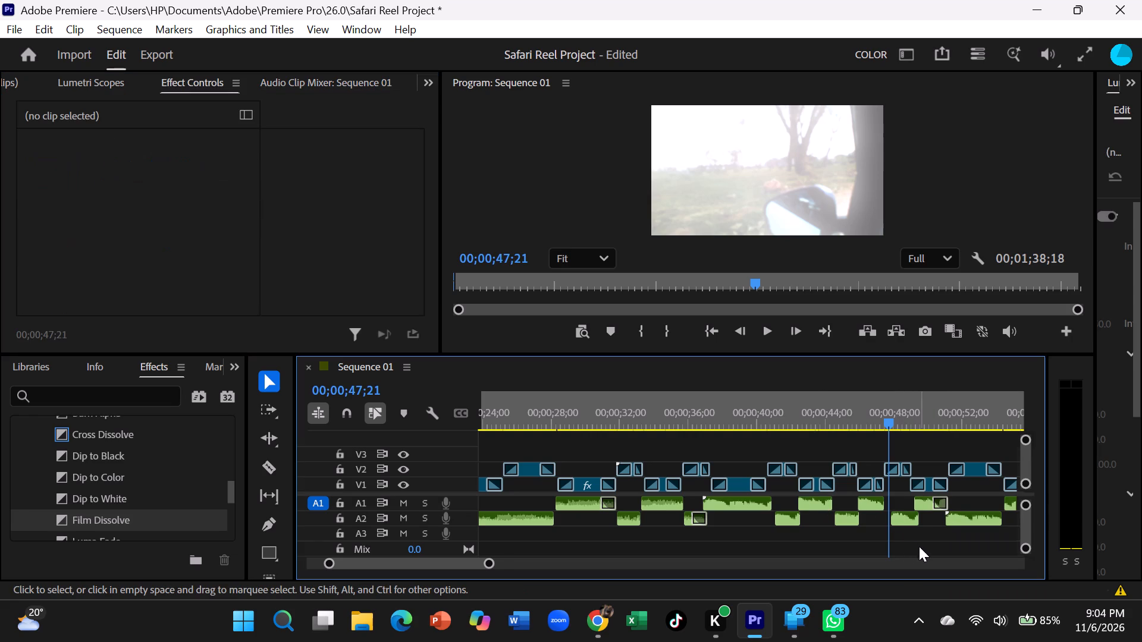
{"action": "left_click", "coordinate": [942, 506]}
{"action": "right_click", "coordinate": [942, 506]}
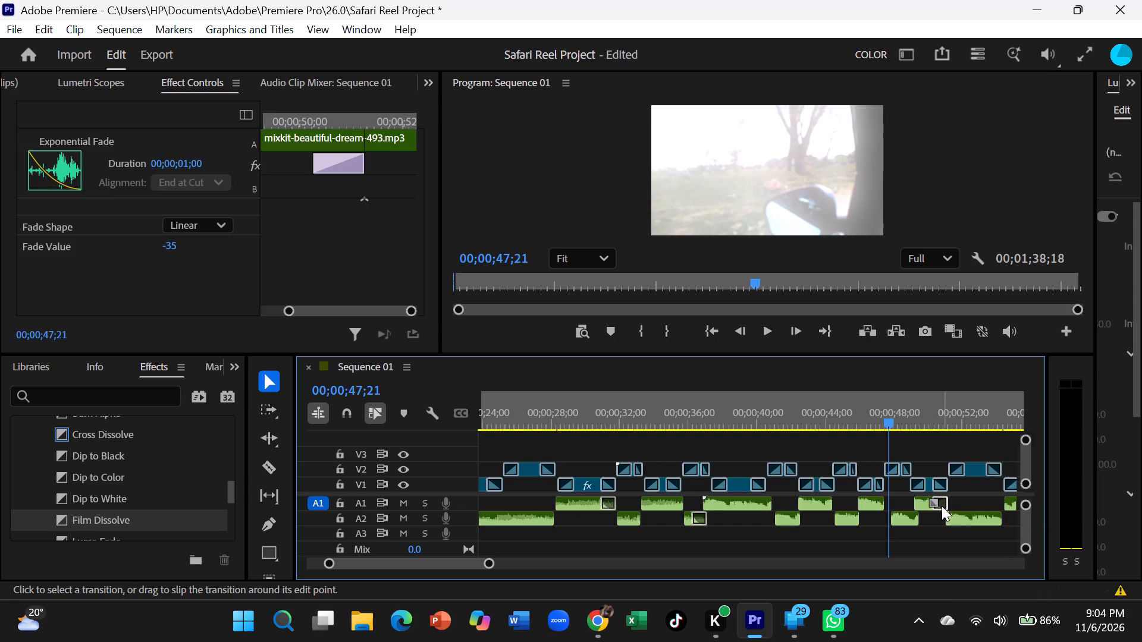
{"action": "left_click", "coordinate": [982, 565]}
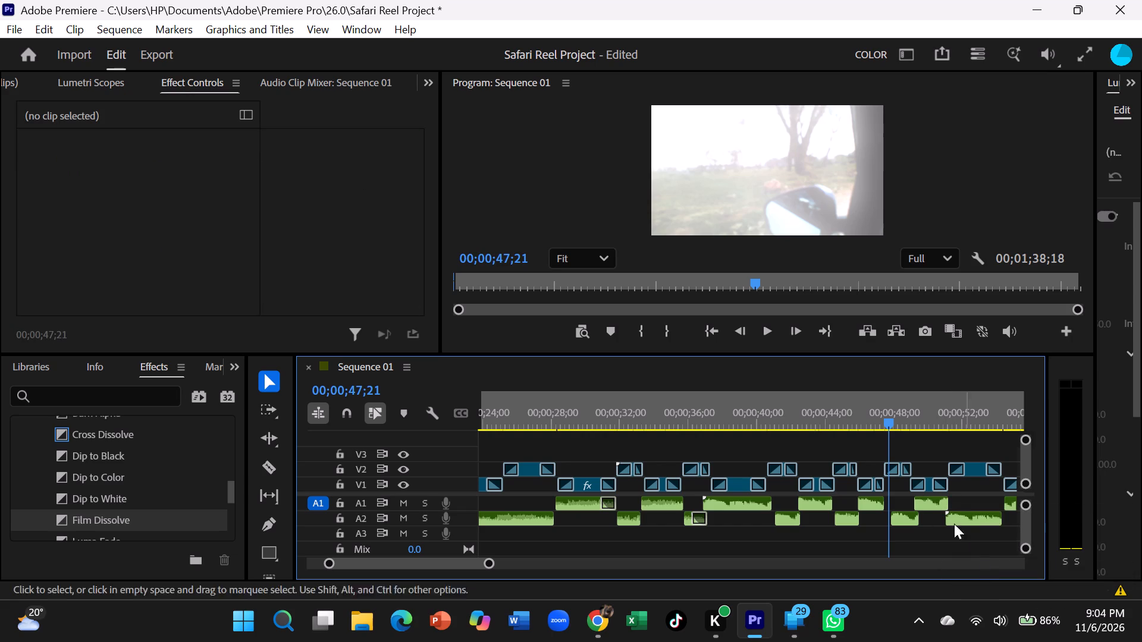
Return the playhead to 00;00;00;00 and move the LAKE NAKURU title on V3 to the very start of Sequence 01.
{"action": "left_click_drag", "start_coordinate": [890, 416], "coordinate": [677, 421]}
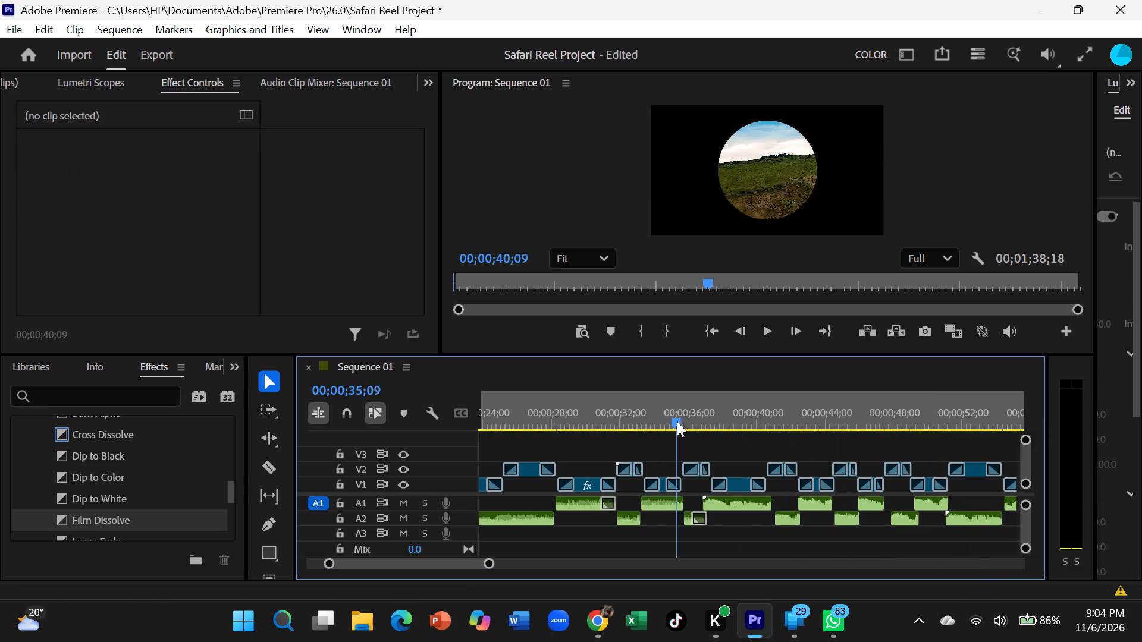
{"action": "left_click_drag", "start_coordinate": [677, 421], "coordinate": [403, 474]}
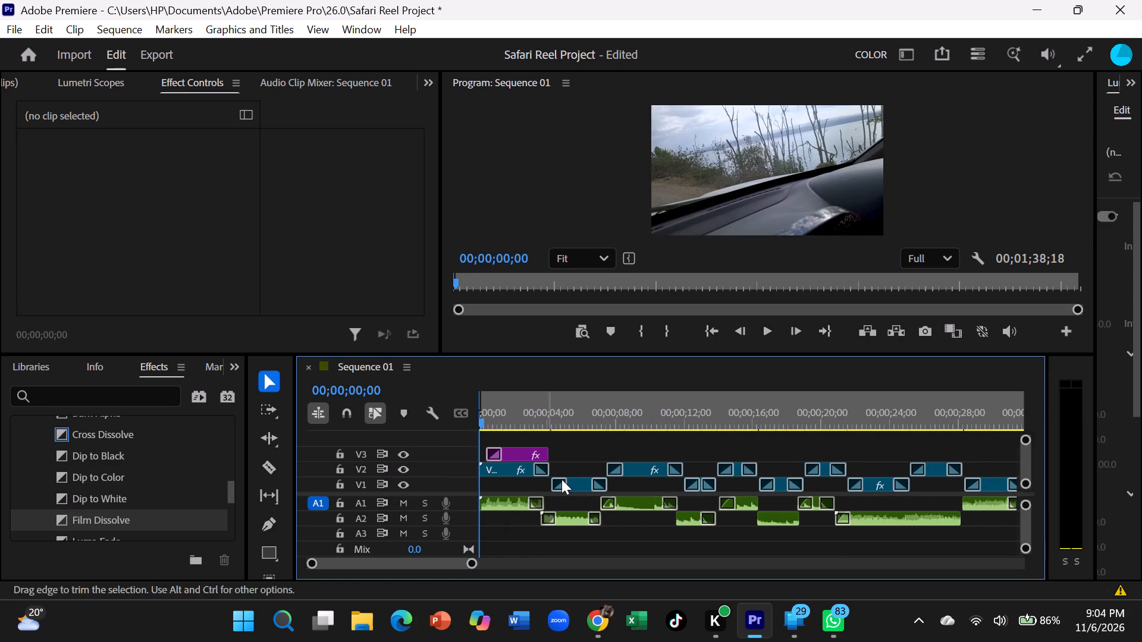
{"action": "left_click_drag", "start_coordinate": [522, 448], "coordinate": [516, 457]}
Play Sequence 01 from the start to review the title and transitions.
{"action": "left_click", "coordinate": [767, 332]}
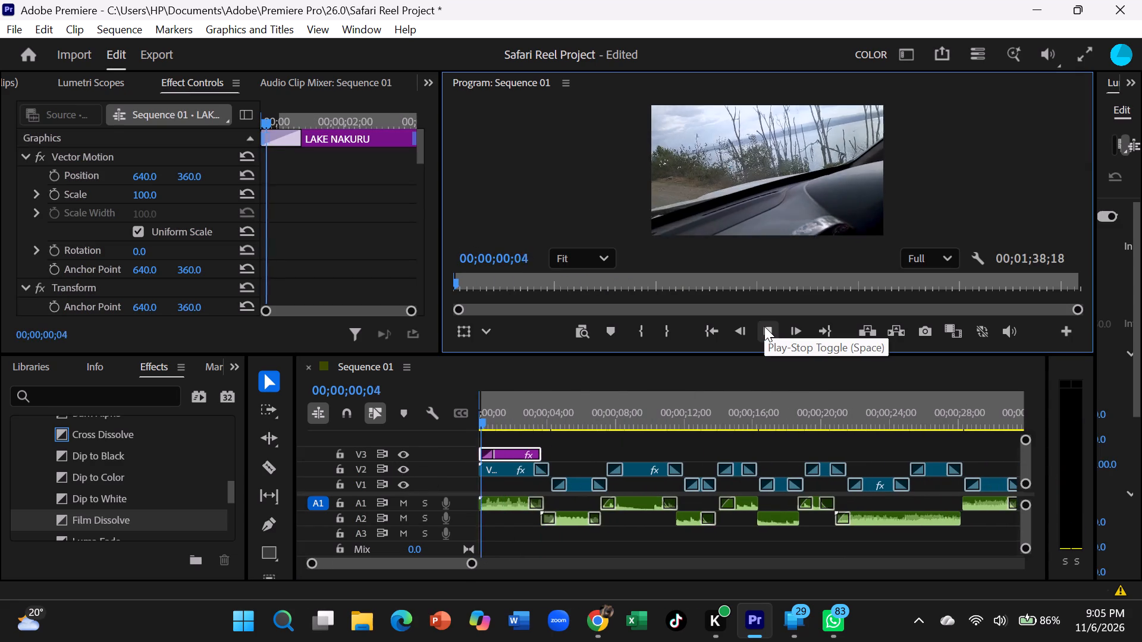
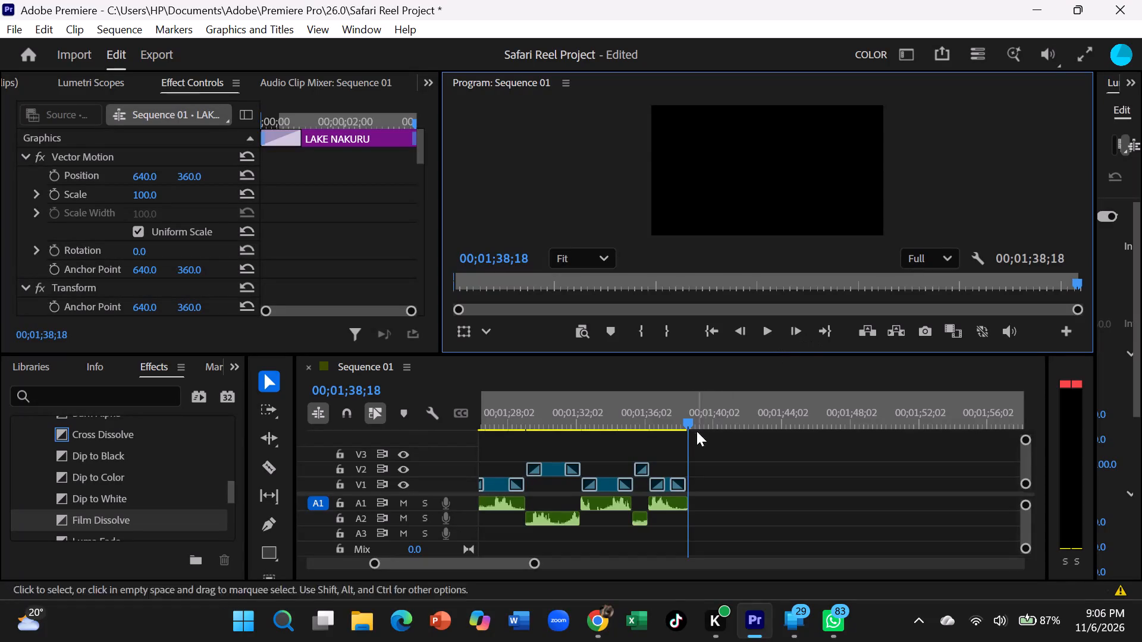
Move the playhead back to about 00;01;27;10 and play Sequence 01's closing clips to review their transitions.
{"action": "left_click_drag", "start_coordinate": [687, 431], "coordinate": [653, 442]}
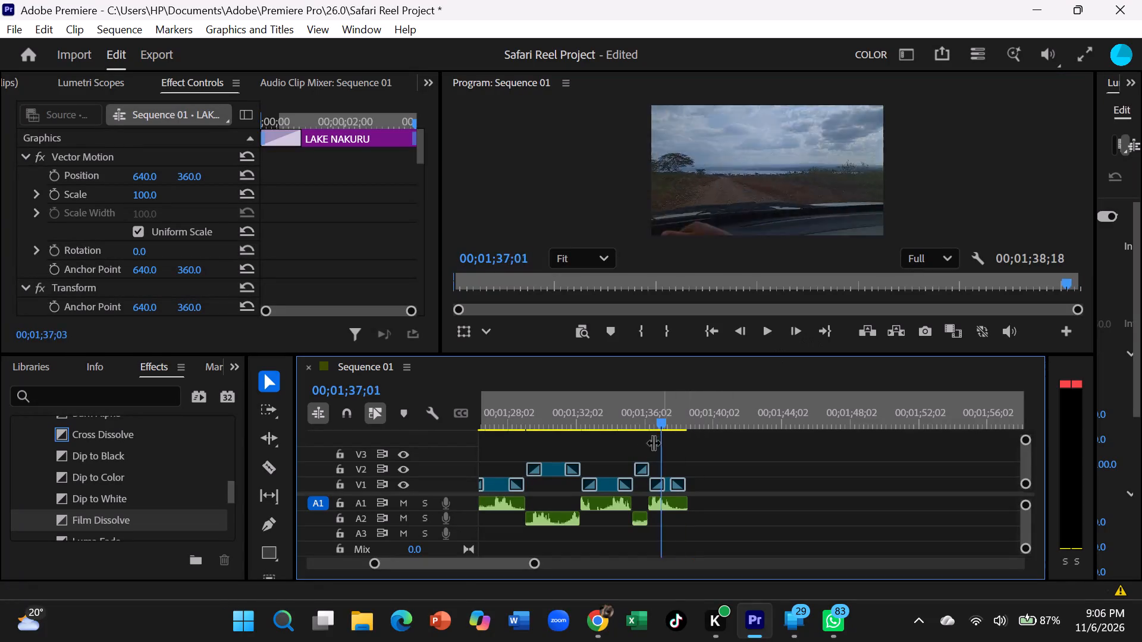
{"action": "left_click_drag", "start_coordinate": [653, 442], "coordinate": [496, 481]}
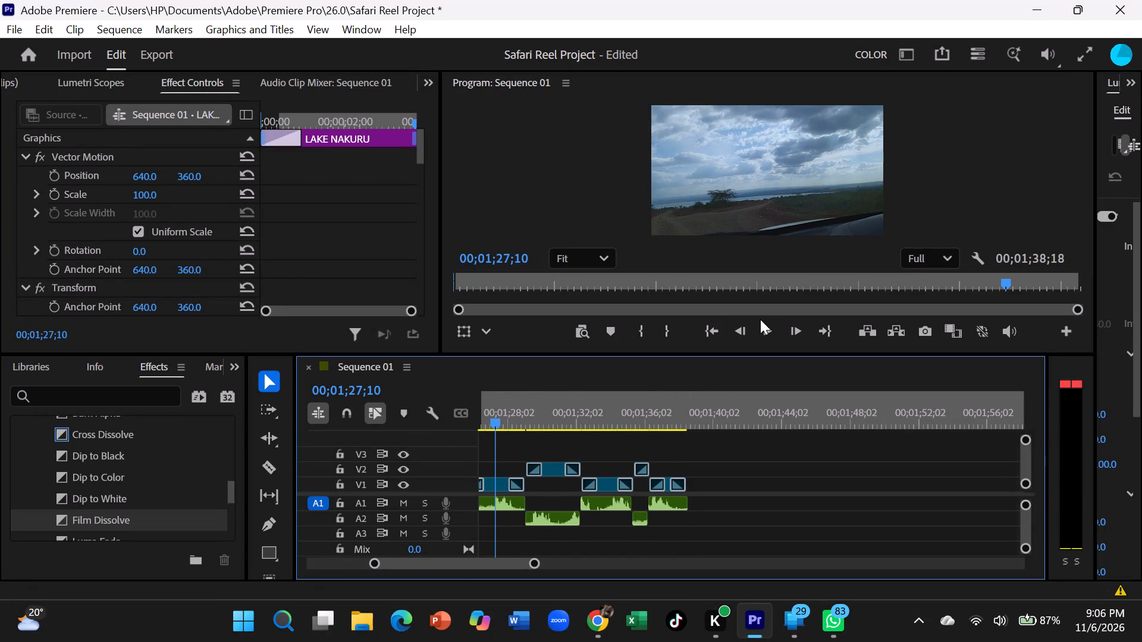
{"action": "left_click", "coordinate": [773, 332]}
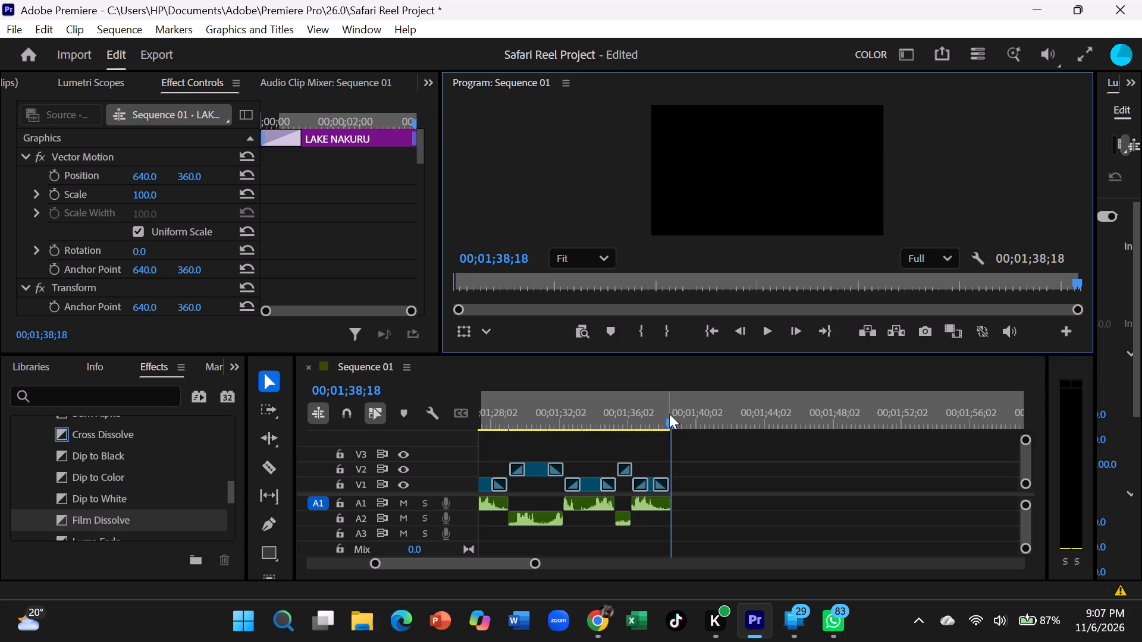
Return the playhead to 00;00;00;00 and play Sequence 01 from the LAKE NAKURU title to review the edit again.
{"action": "left_click_drag", "start_coordinate": [670, 421], "coordinate": [419, 462]}
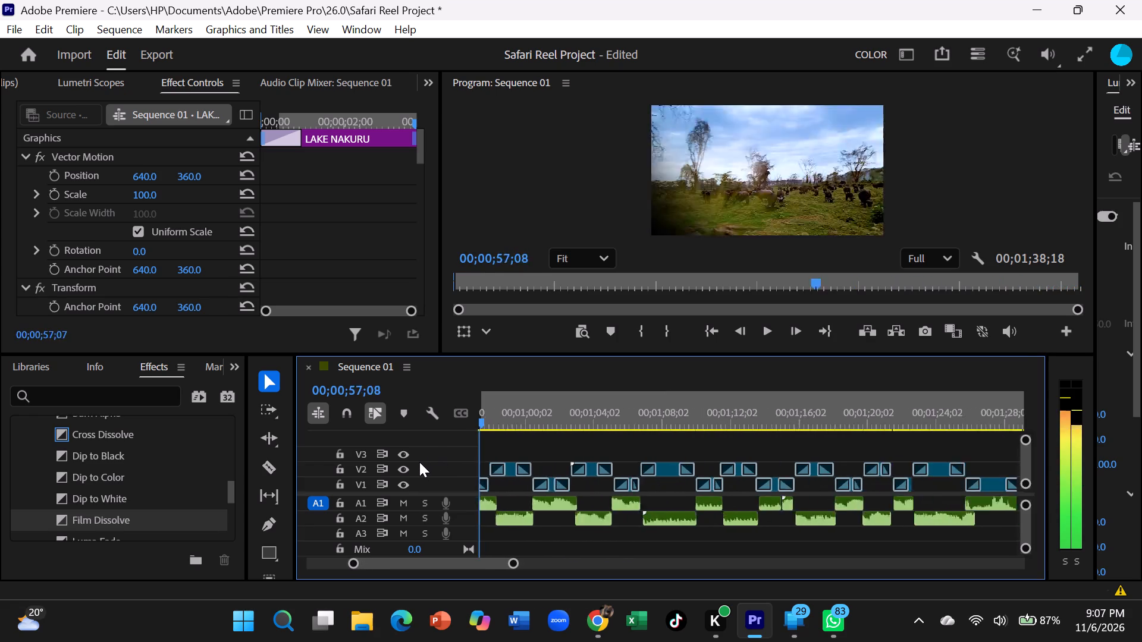
{"action": "left_click_drag", "start_coordinate": [419, 462], "coordinate": [385, 464]}
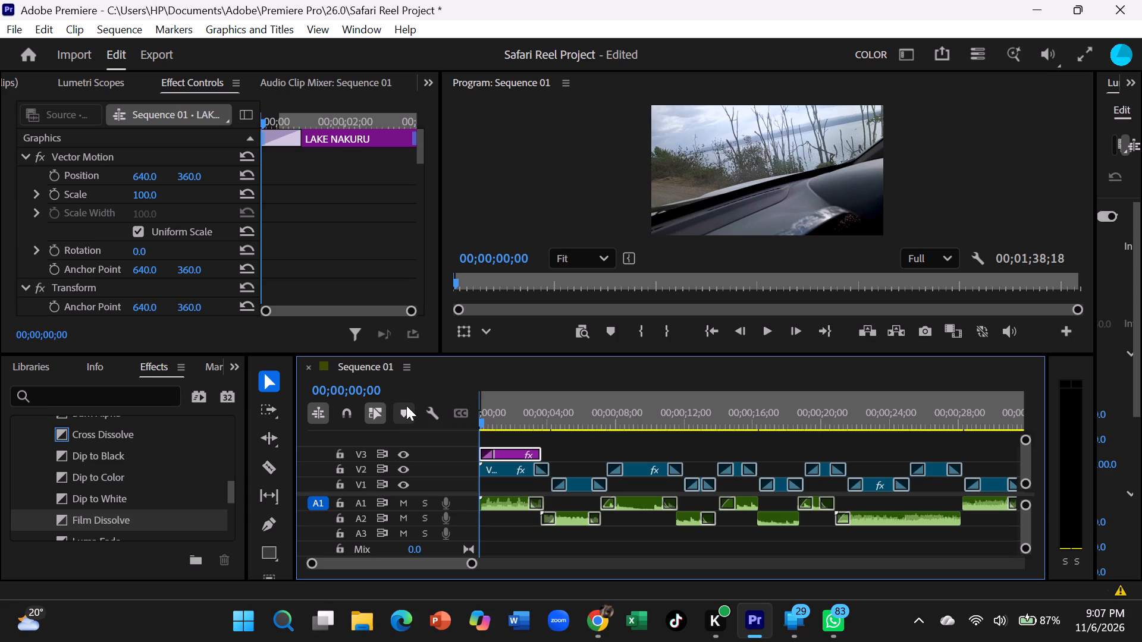
{"action": "key", "text": "space"}
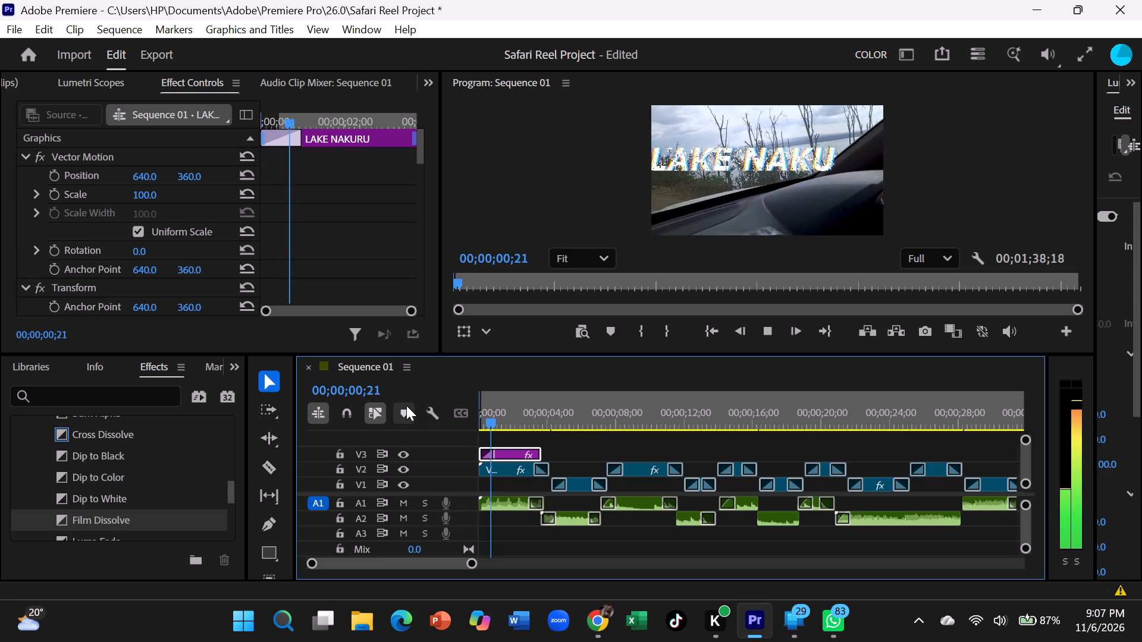
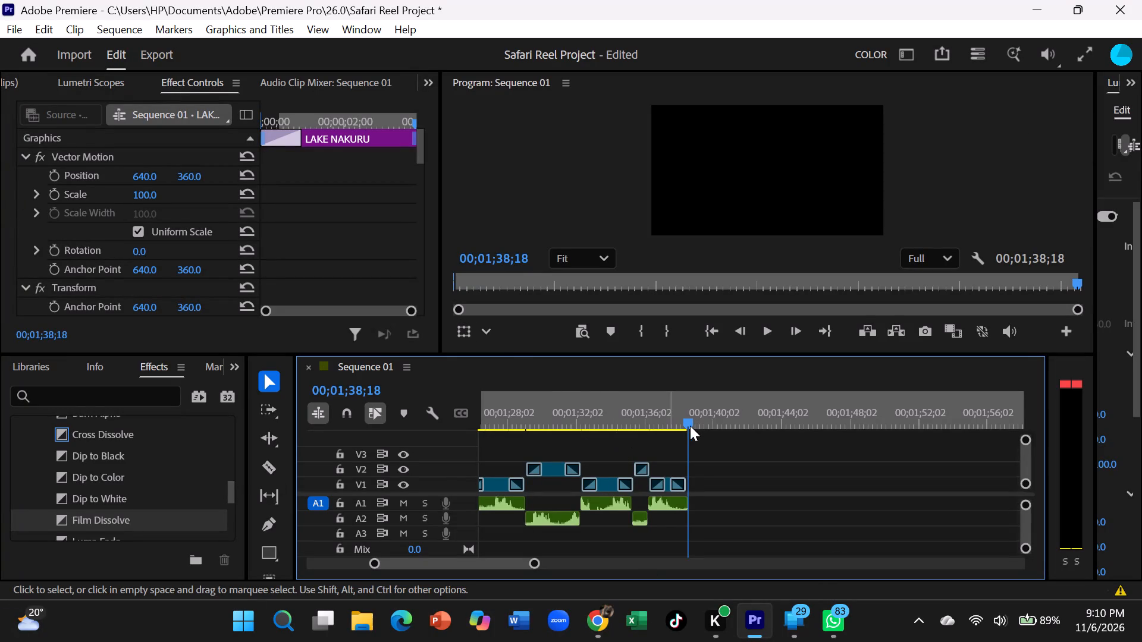
Move the playhead back to about 00;00;42;06 and play Sequence 01 from there to review the middle clips and transitions.
{"action": "left_click_drag", "start_coordinate": [690, 426], "coordinate": [460, 483]}
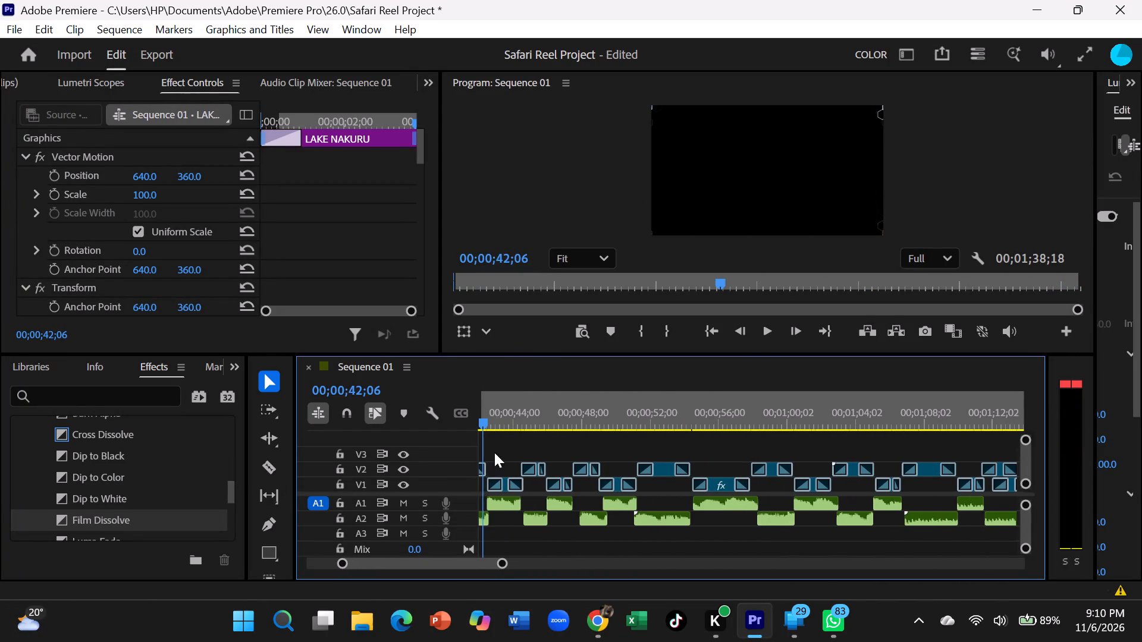
{"action": "left_click", "coordinate": [761, 336]}
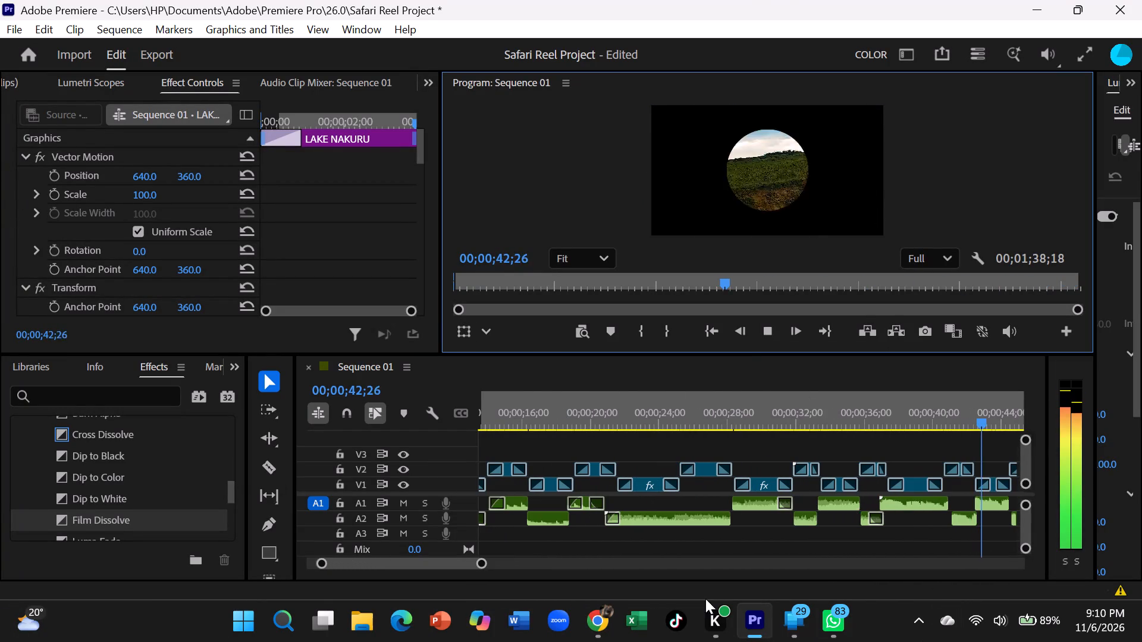
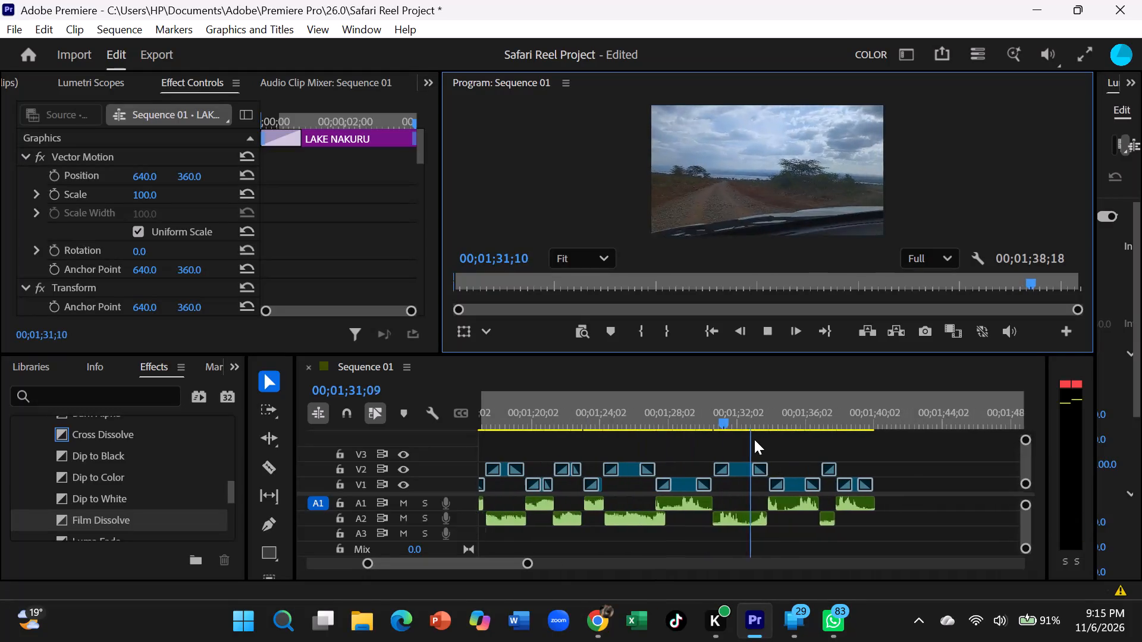
Review the closing clips and transitions of Sequence 01 in playback, and return the playhead to 00;01;07;01.
{"action": "scroll", "coordinate": [754, 439], "scroll_direction": "down", "scroll_amount": 1}
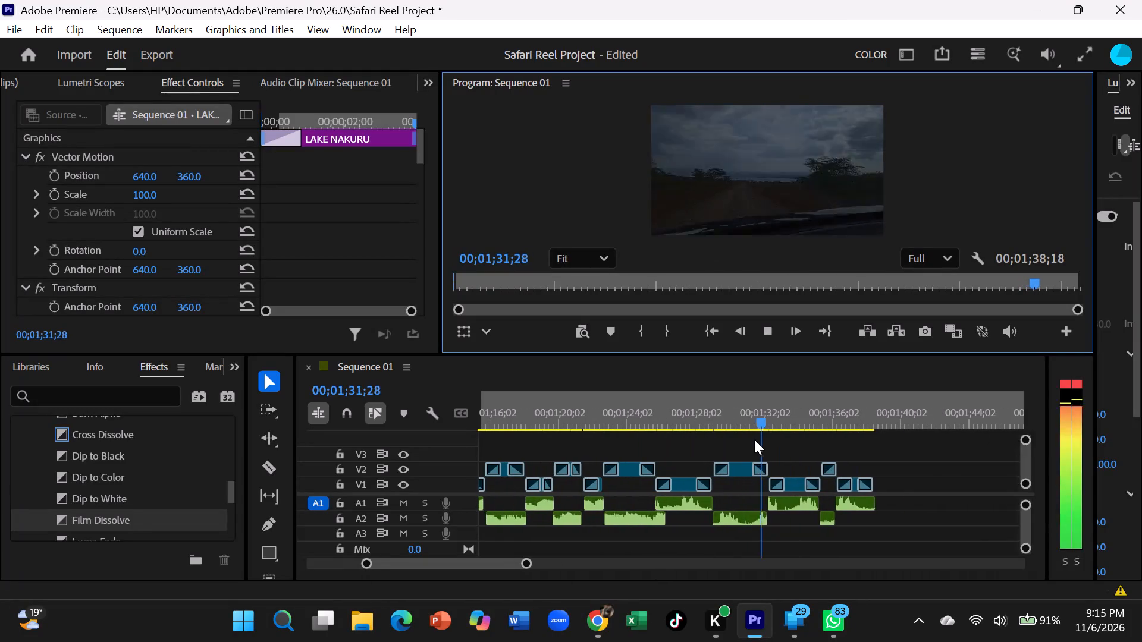
{"action": "left_click_drag", "start_coordinate": [785, 430], "coordinate": [717, 486]}
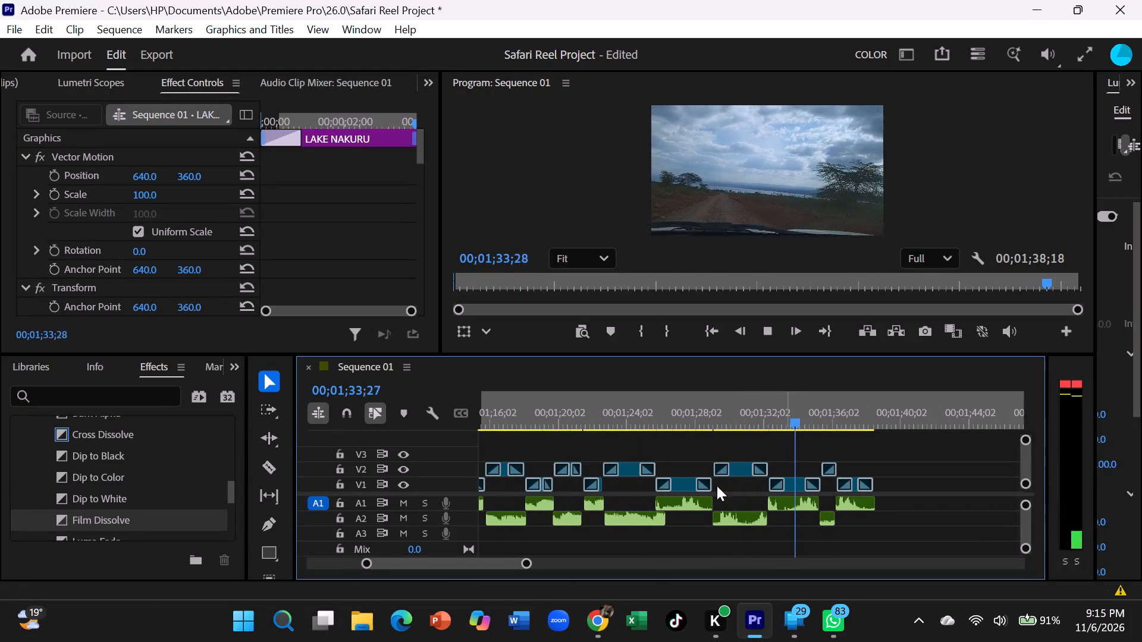
{"action": "left_click_drag", "start_coordinate": [717, 486], "coordinate": [692, 502]}
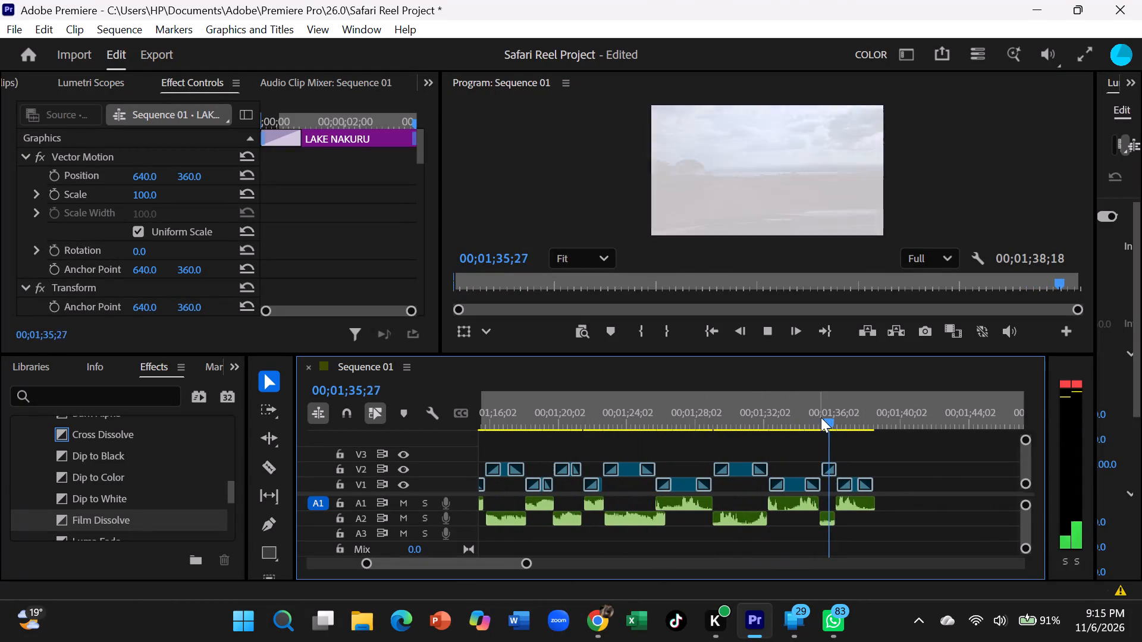
{"action": "left_click_drag", "start_coordinate": [838, 422], "coordinate": [440, 461]}
Open the Safari Reel Project bin and look through the footage thumbnails for clips to add.
{"action": "left_click", "coordinate": [87, 366]}
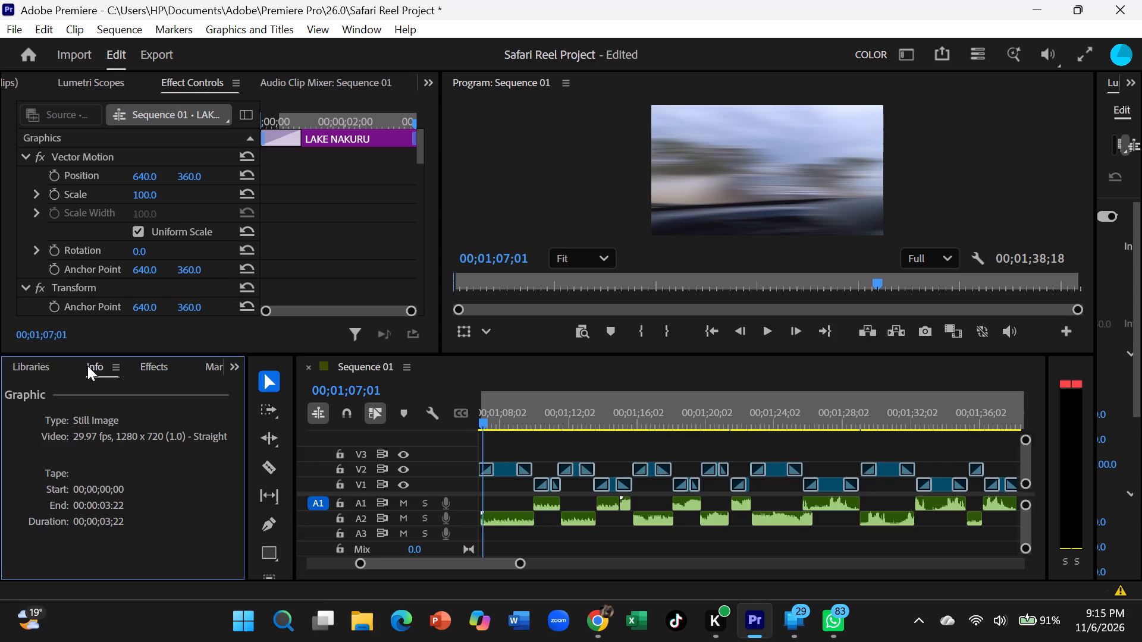
{"action": "left_click", "coordinate": [37, 367]}
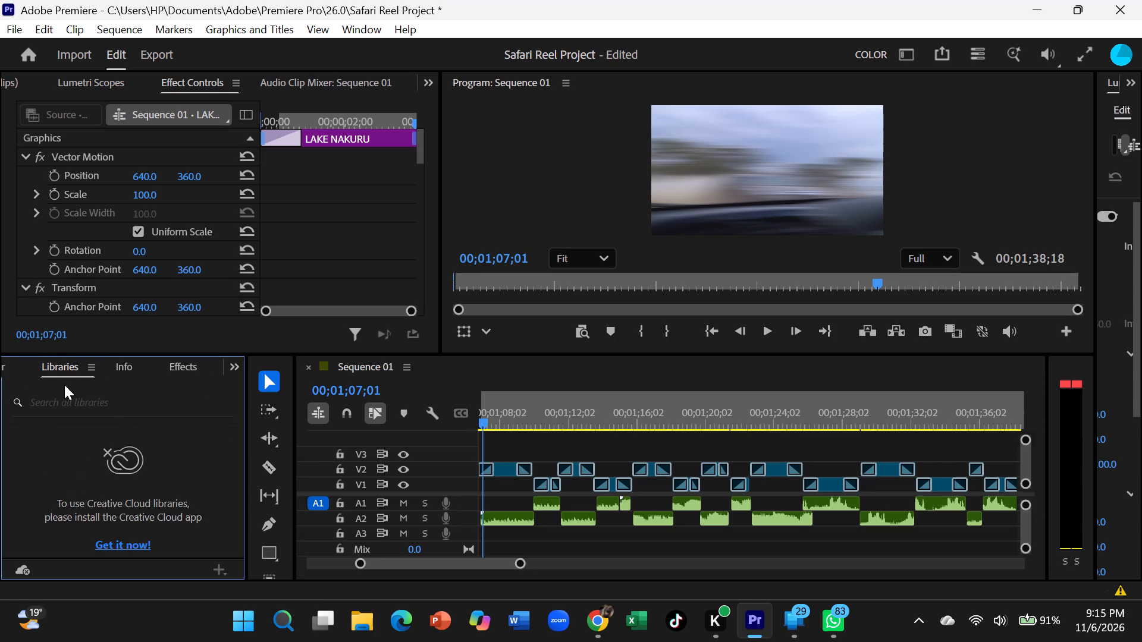
{"action": "left_click", "coordinate": [175, 373]}
{"action": "scroll", "coordinate": [154, 460], "scroll_direction": "up", "scroll_amount": 20}
{"action": "scroll", "coordinate": [154, 460], "scroll_direction": "up", "scroll_amount": 10}
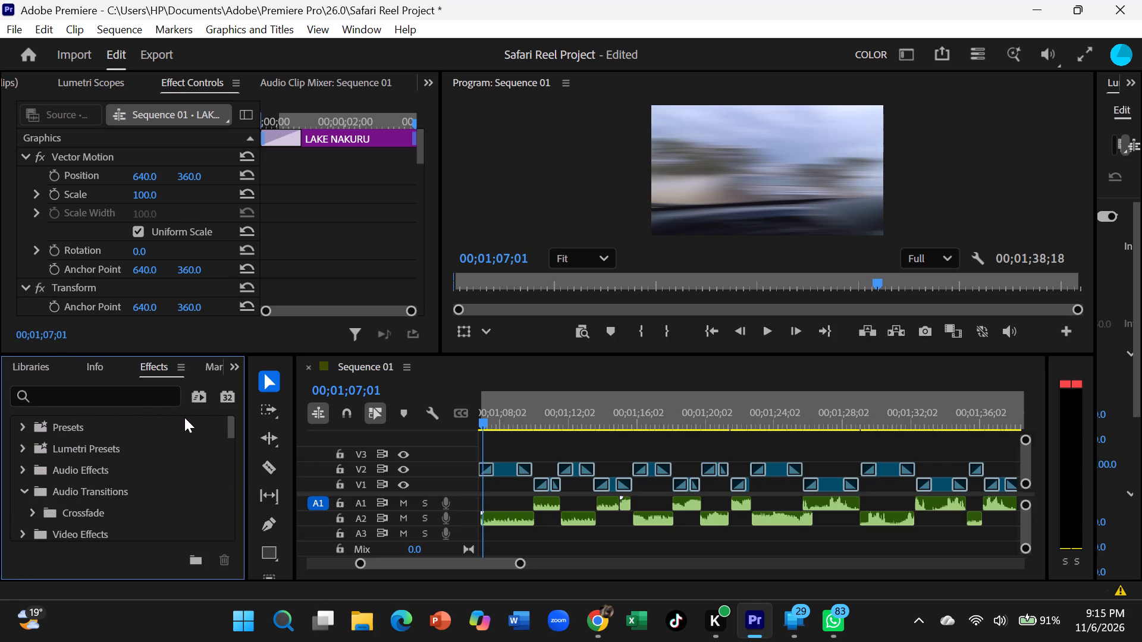
{"action": "left_click", "coordinate": [238, 369]}
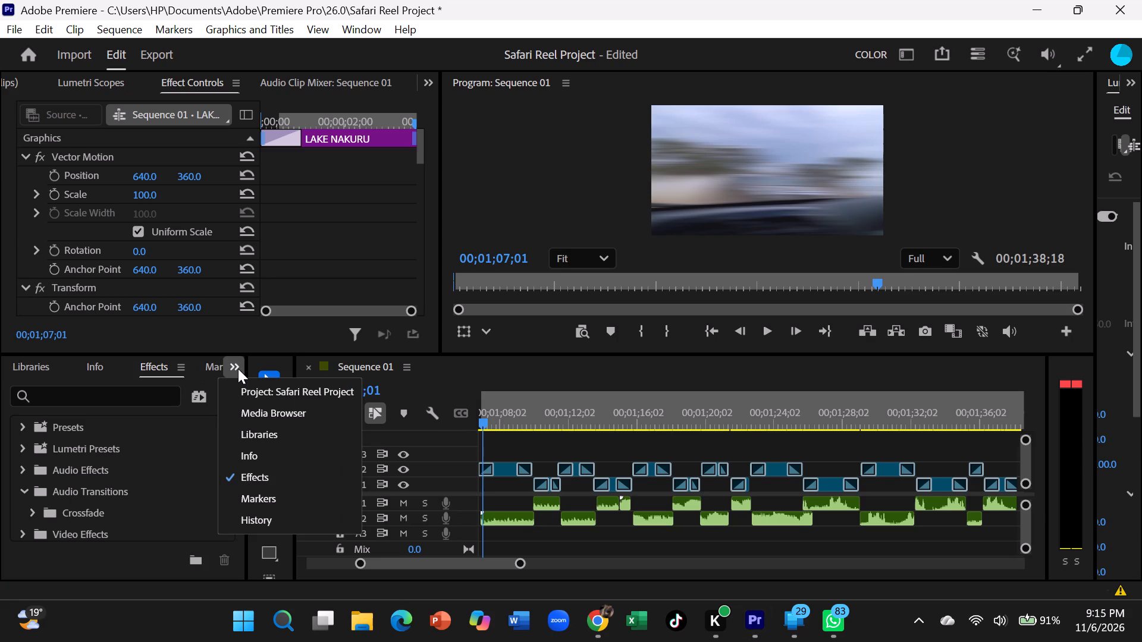
{"action": "left_click", "coordinate": [263, 391]}
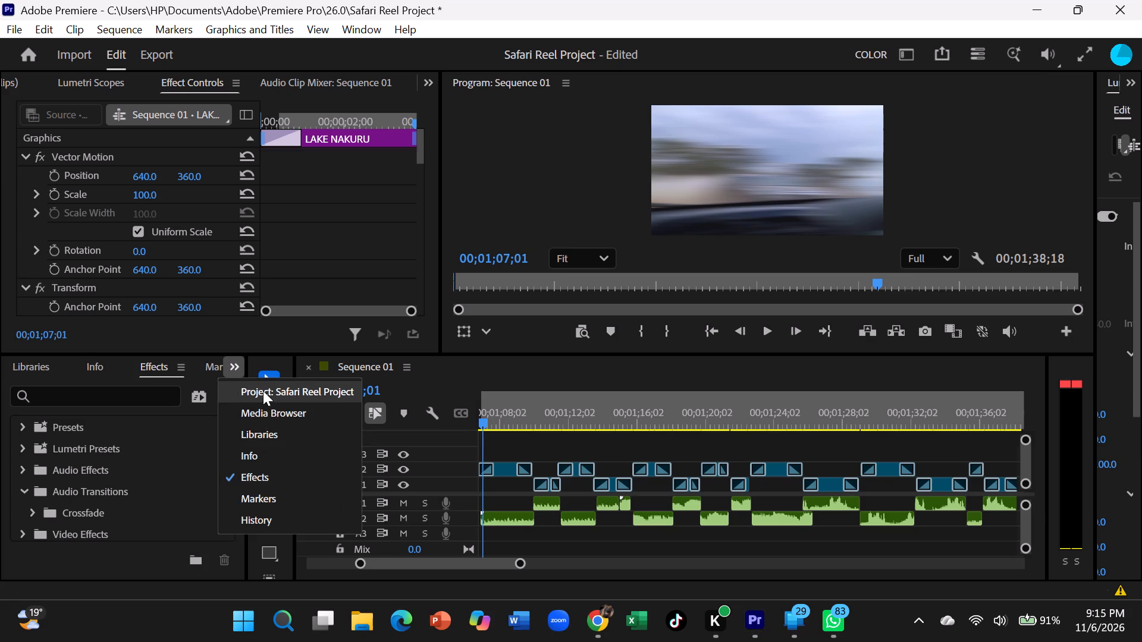
{"action": "scroll", "coordinate": [247, 401], "scroll_direction": "down", "scroll_amount": 6}
{"action": "scroll", "coordinate": [136, 472], "scroll_direction": "up", "scroll_amount": 15}
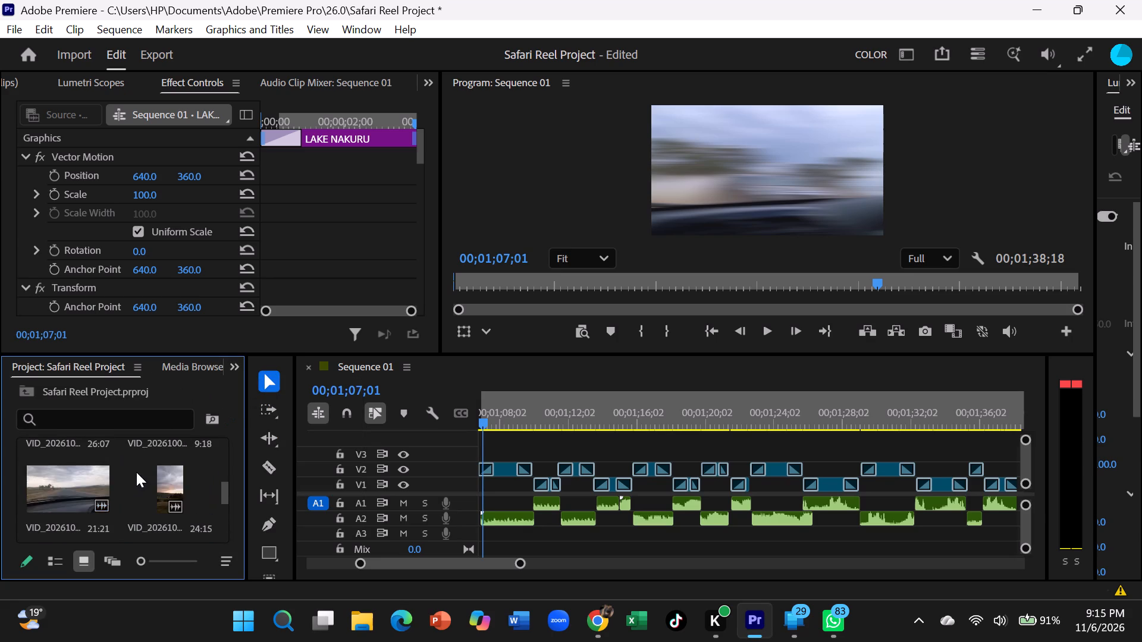
{"action": "scroll", "coordinate": [136, 472], "scroll_direction": "up", "scroll_amount": 10}
{"action": "scroll", "coordinate": [136, 472], "scroll_direction": "down", "scroll_amount": 1}
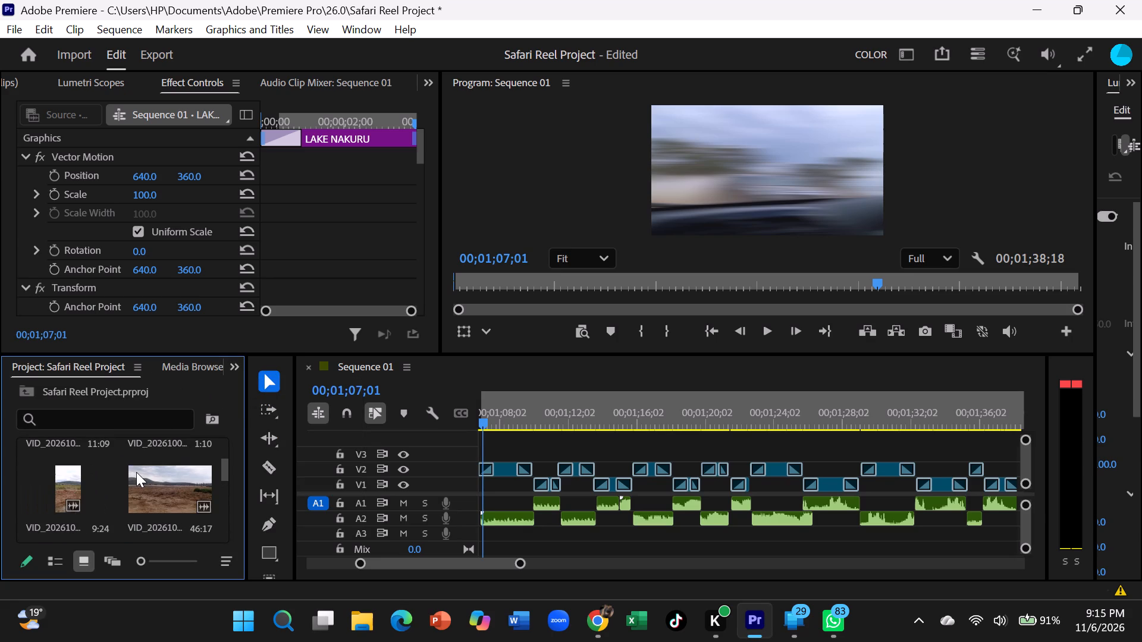
{"action": "scroll", "coordinate": [136, 473], "scroll_direction": "down", "scroll_amount": 1}
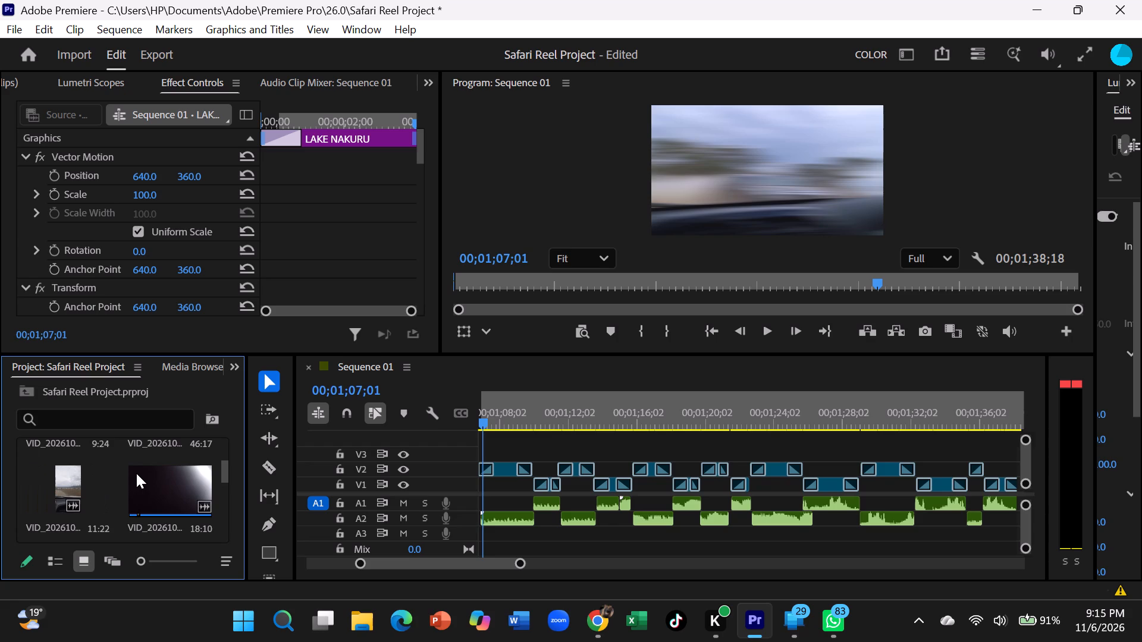
Append the 25:26 road clip VID_20261002_171042.mp4 right after the last clip of Sequence 01, on V1 and A1.
{"action": "left_click_drag", "start_coordinate": [513, 565], "coordinate": [534, 572]}
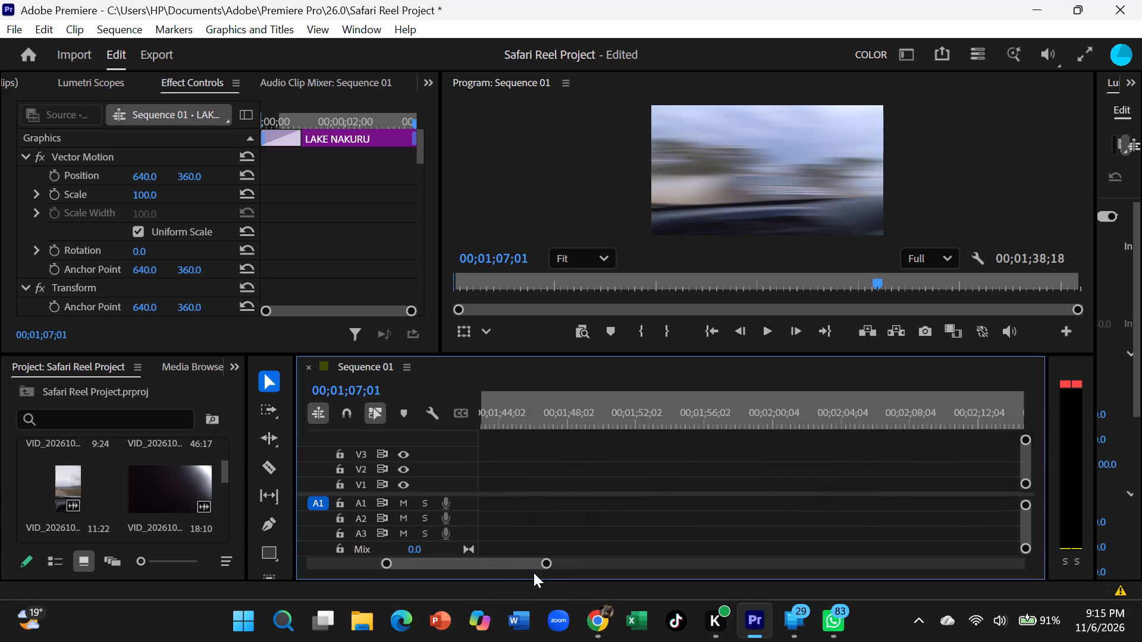
{"action": "left_click_drag", "start_coordinate": [534, 572], "coordinate": [511, 570]}
{"action": "left_click_drag", "start_coordinate": [513, 564], "coordinate": [485, 569]}
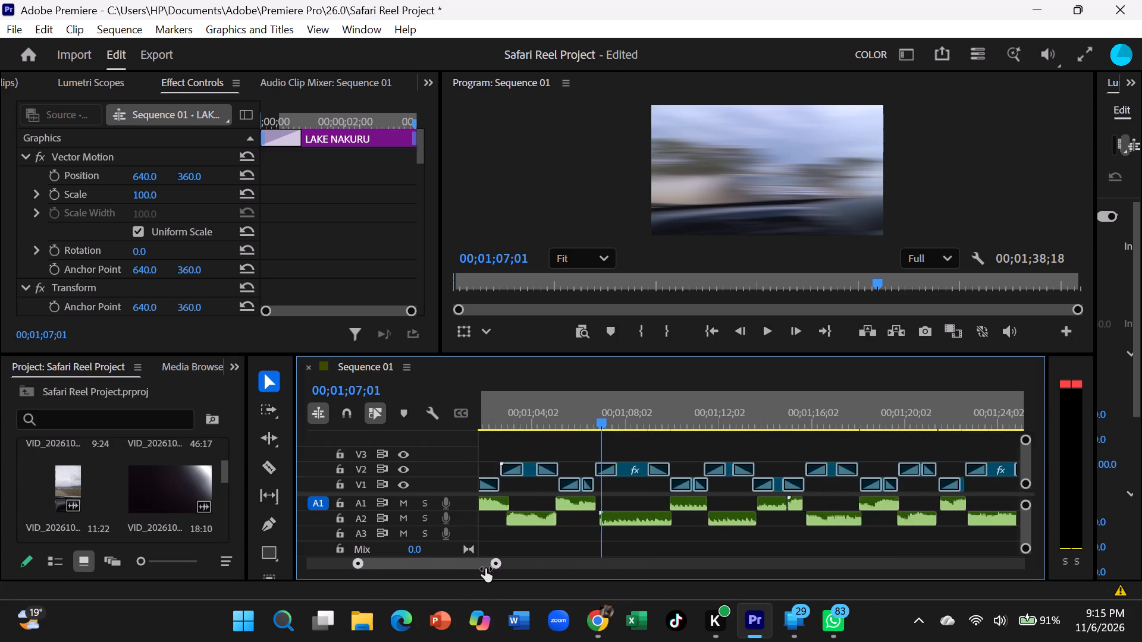
{"action": "left_click_drag", "start_coordinate": [485, 569], "coordinate": [697, 593]}
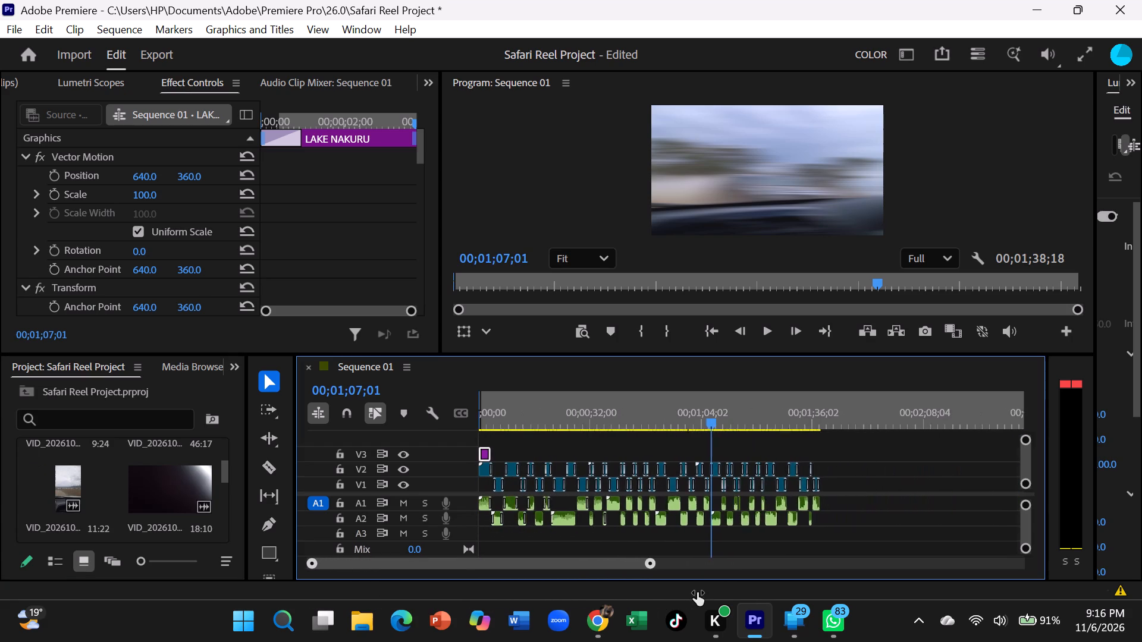
{"action": "left_click_drag", "start_coordinate": [697, 593], "coordinate": [729, 593]}
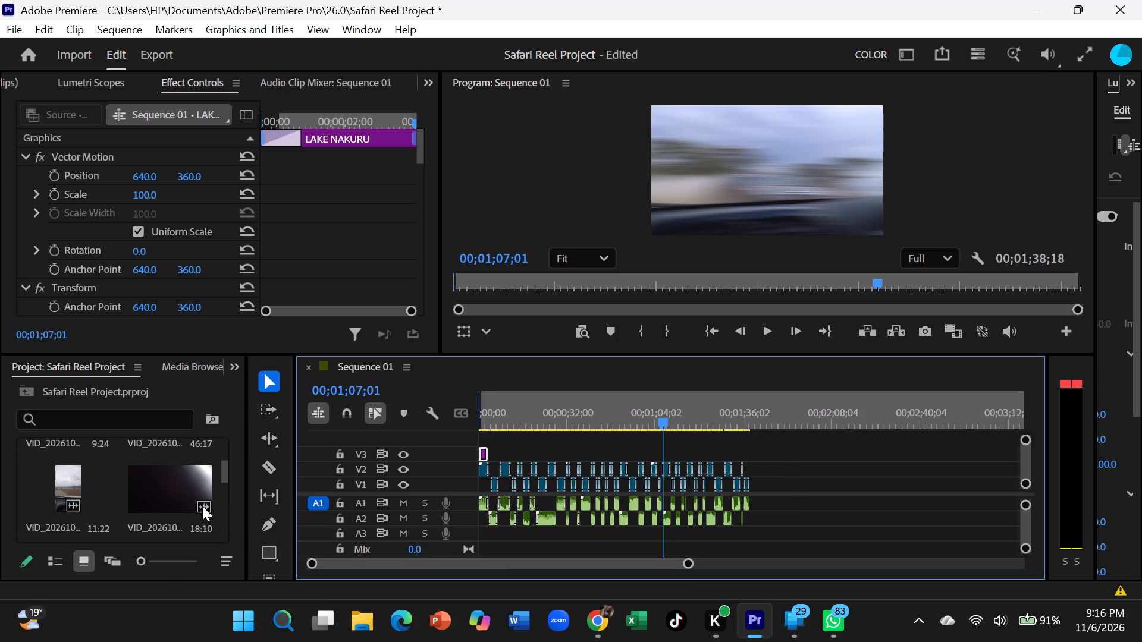
{"action": "scroll", "coordinate": [193, 503], "scroll_direction": "down", "scroll_amount": 5}
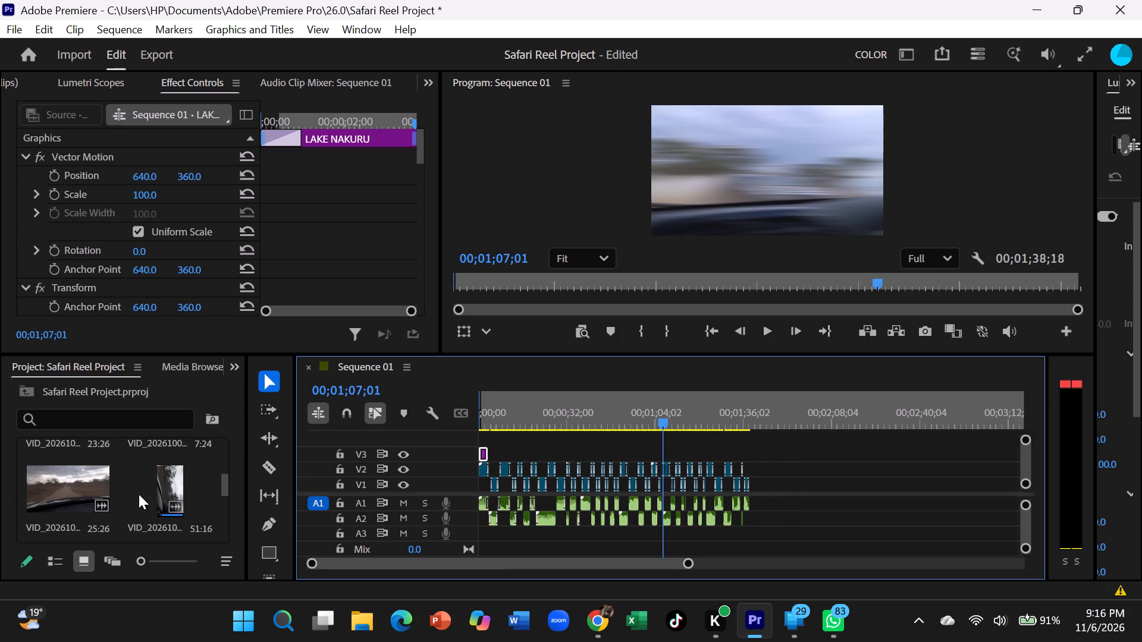
{"action": "left_click_drag", "start_coordinate": [93, 489], "coordinate": [778, 582]}
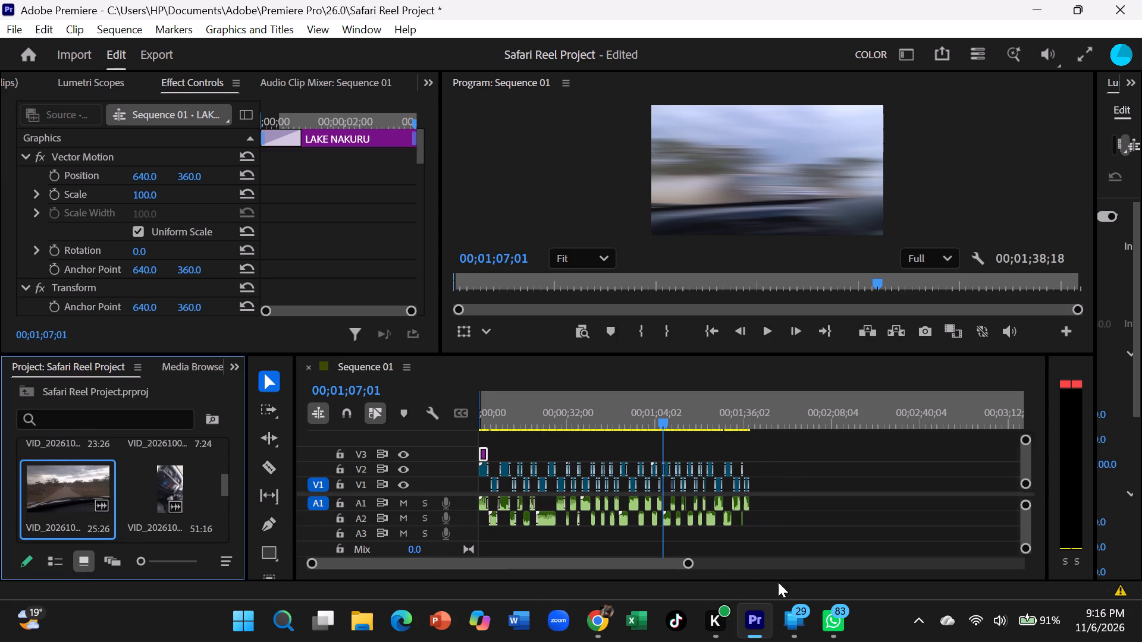
{"action": "left_click_drag", "start_coordinate": [778, 582], "coordinate": [765, 475]}
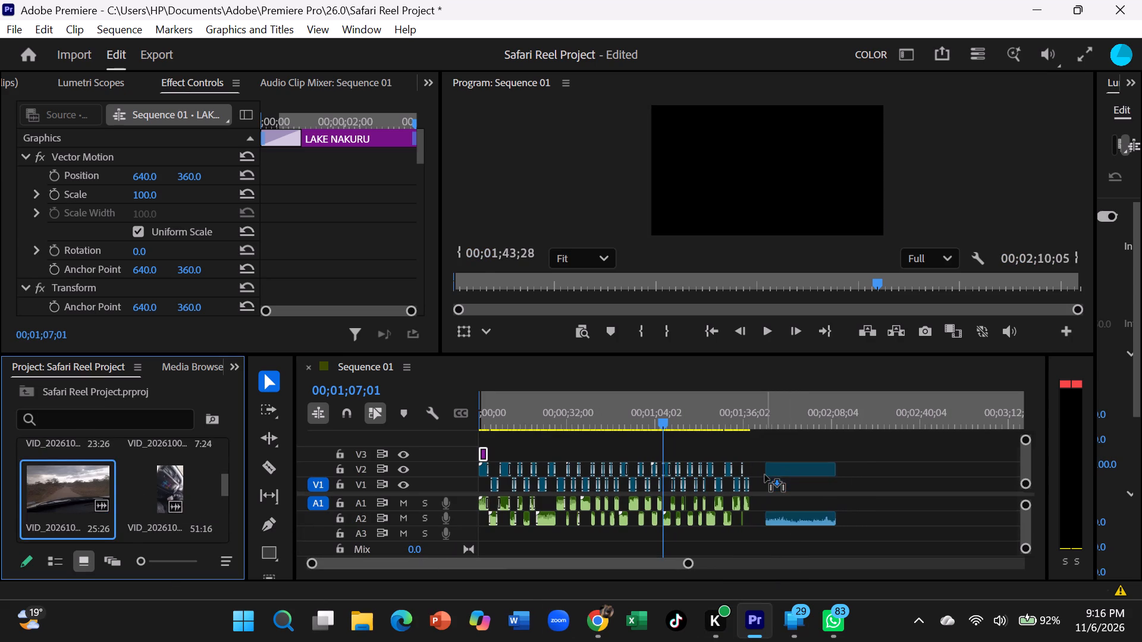
{"action": "left_click_drag", "start_coordinate": [765, 475], "coordinate": [750, 479]}
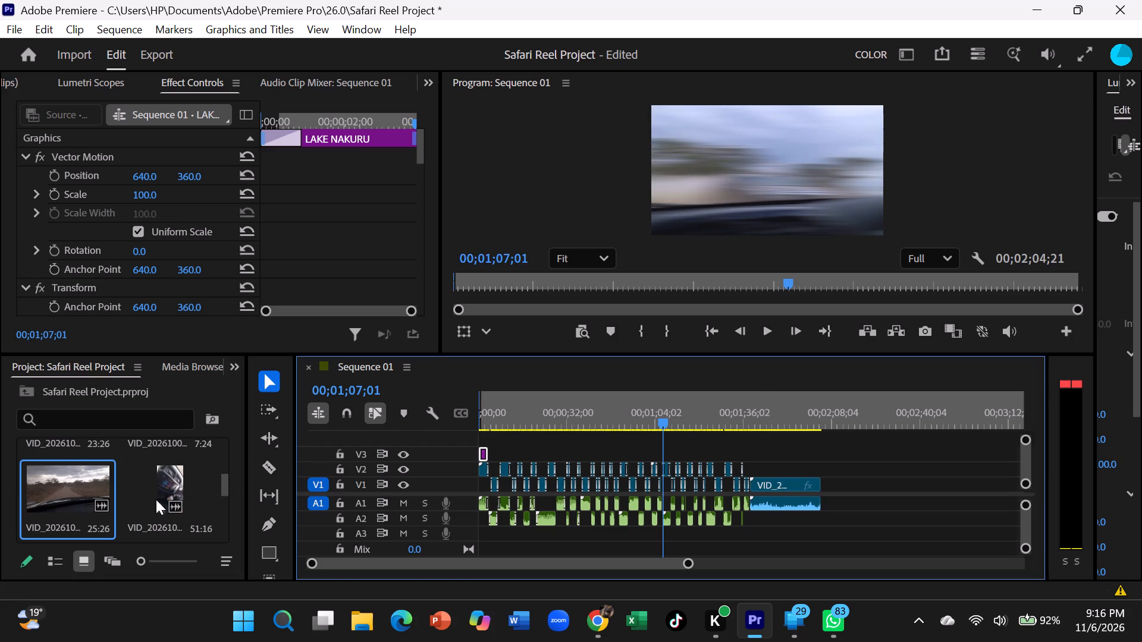
Append the 23:09 vertical clip VID_20261002_163141.mp4 directly after the added road clip, on V2 and A2.
{"action": "scroll", "coordinate": [161, 502], "scroll_direction": "up", "scroll_amount": 2}
{"action": "left_click_drag", "start_coordinate": [173, 487], "coordinate": [799, 502]}
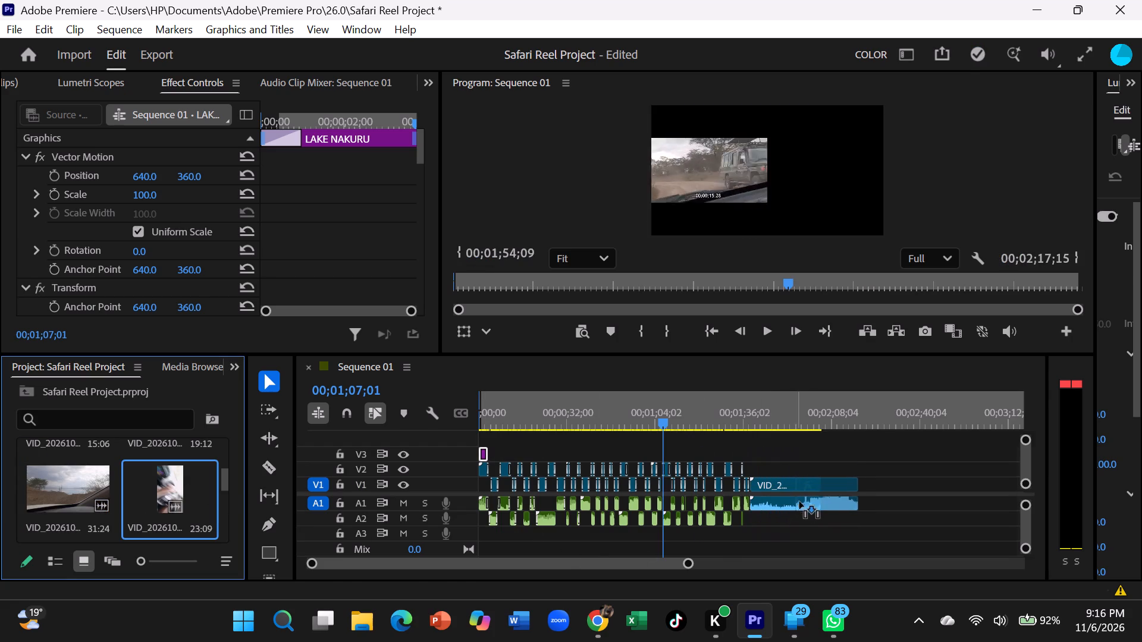
{"action": "left_click_drag", "start_coordinate": [799, 502], "coordinate": [814, 474]}
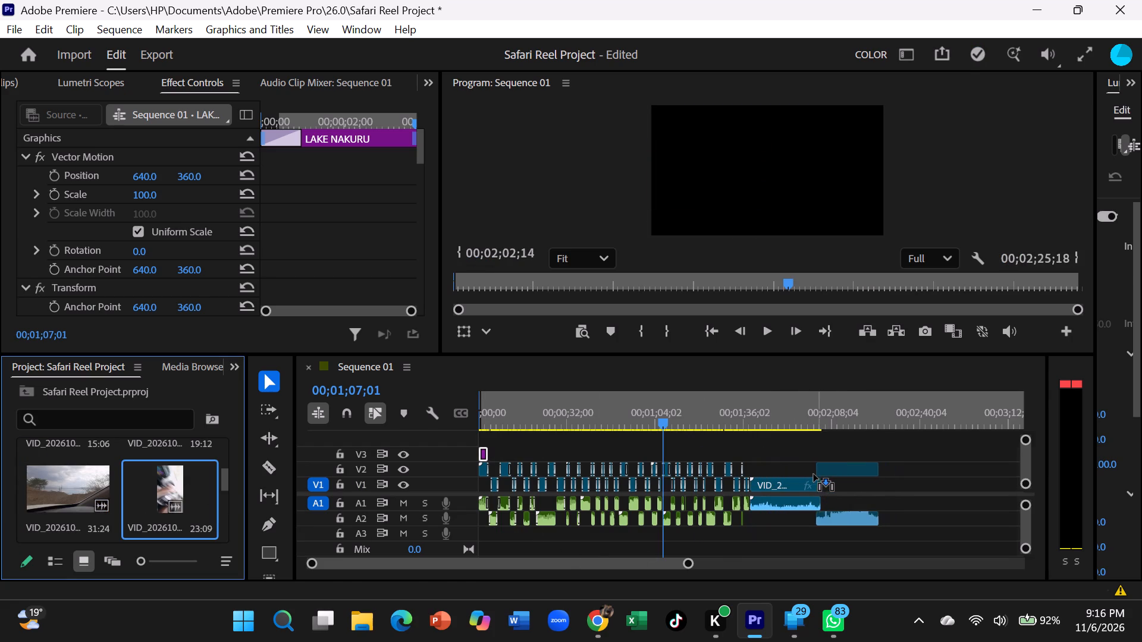
{"action": "left_click_drag", "start_coordinate": [814, 474], "coordinate": [820, 471]}
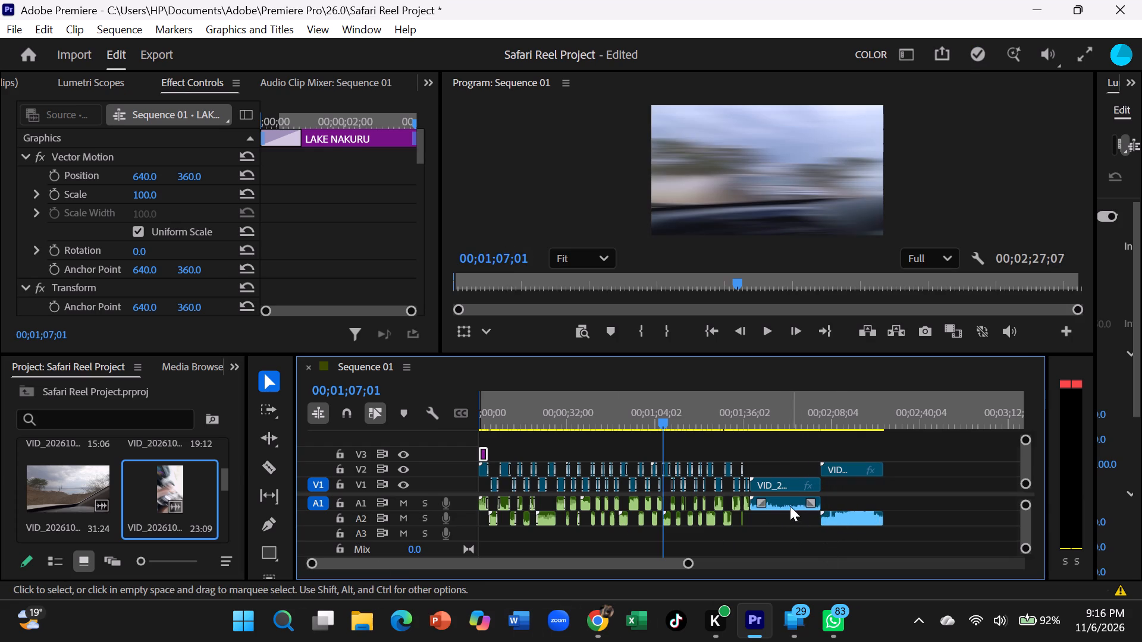
Swap the audio tracks of the two added clips, moving VID_20261002_171042's audio to A2 and VID_20261002_163141's audio to A1.
{"action": "left_click_drag", "start_coordinate": [777, 499], "coordinate": [776, 523]}
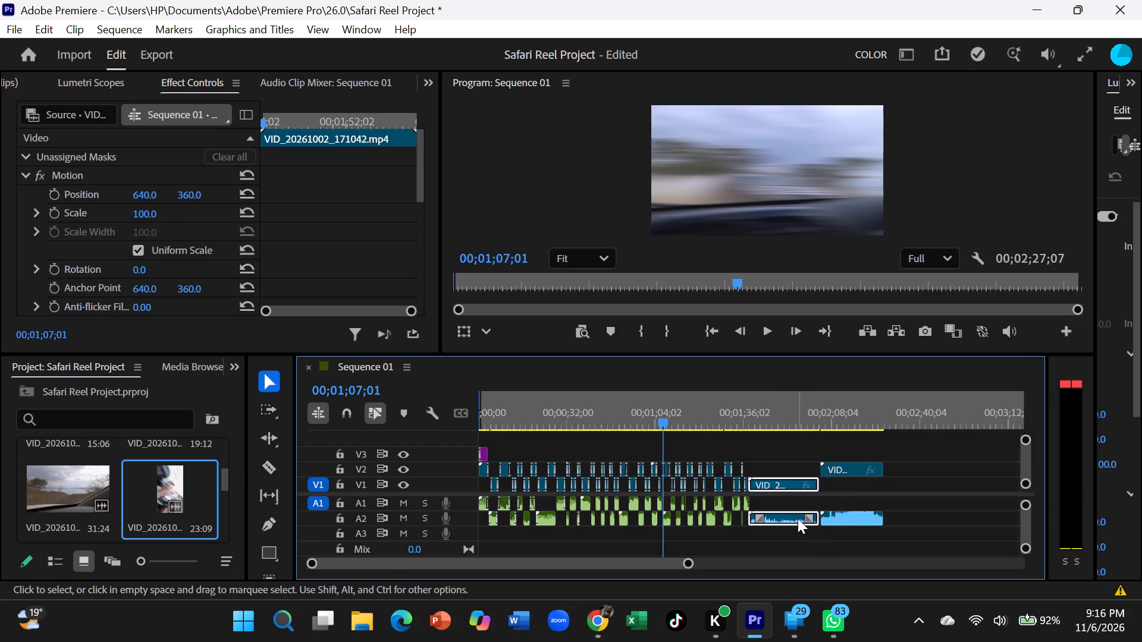
{"action": "left_click_drag", "start_coordinate": [841, 529], "coordinate": [839, 508]}
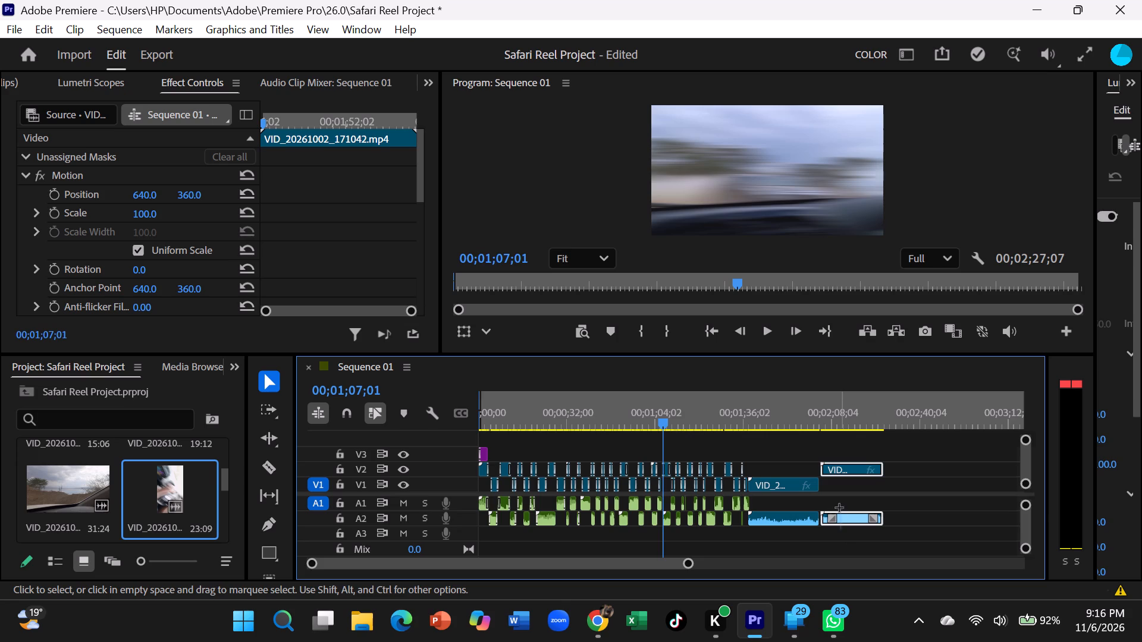
{"action": "left_click_drag", "start_coordinate": [839, 508], "coordinate": [839, 498]}
{"action": "left_click_drag", "start_coordinate": [838, 525], "coordinate": [838, 520]}
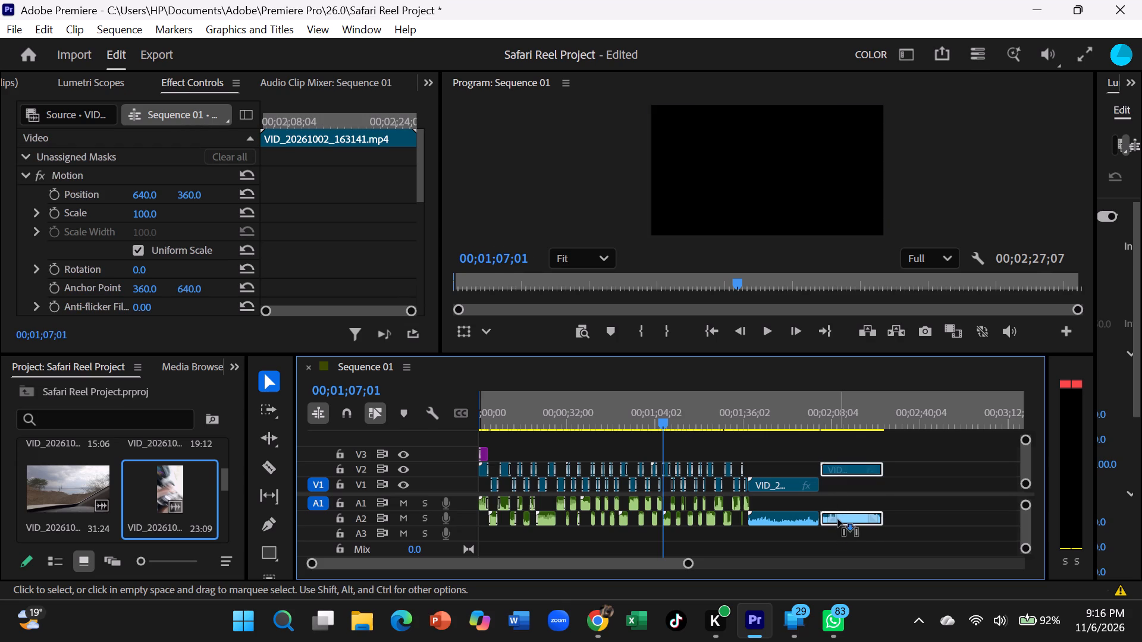
{"action": "left_click_drag", "start_coordinate": [838, 520], "coordinate": [839, 501]}
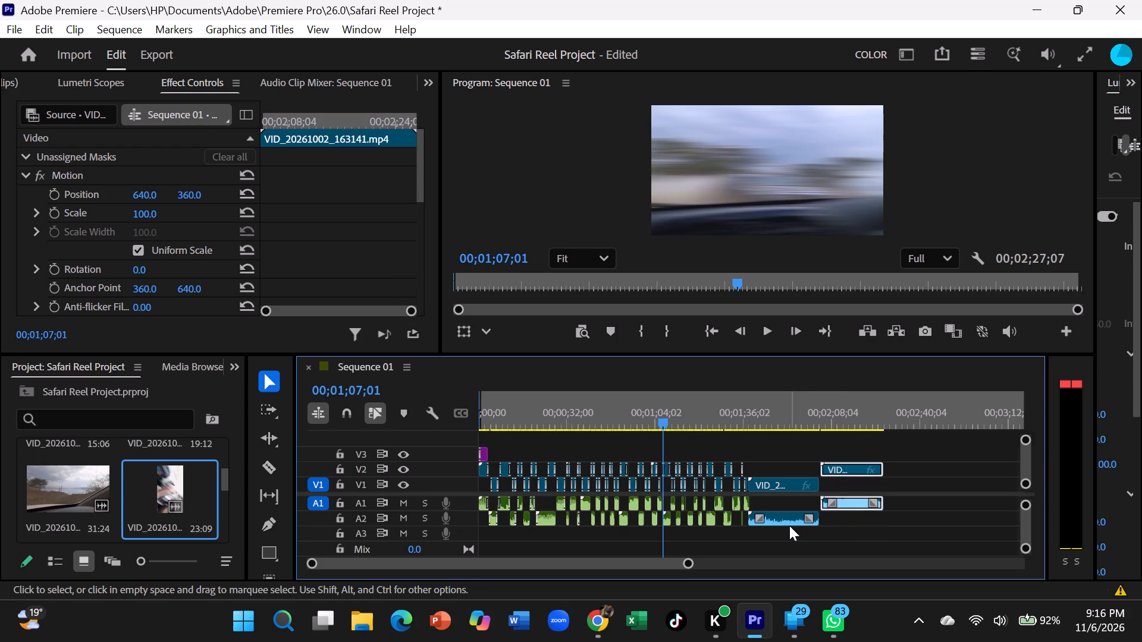
Append the 46:17 clip VID_20261002_172434.mp4 at the end of the sequence, with its video on V1 and audio on A2.
{"action": "scroll", "coordinate": [161, 524], "scroll_direction": "up", "scroll_amount": 4}
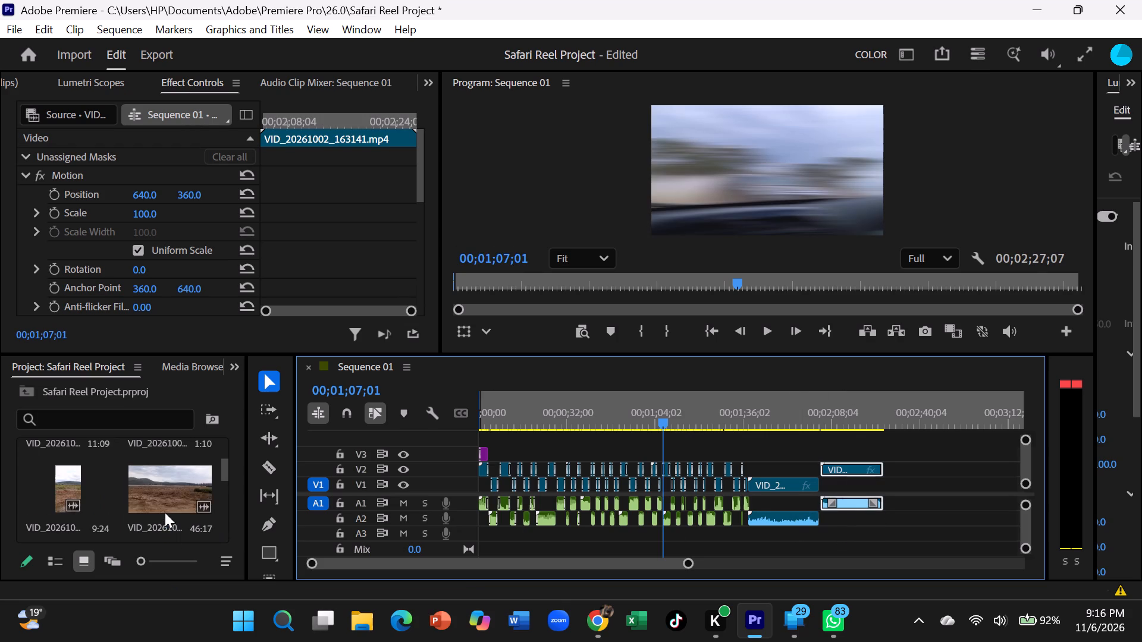
{"action": "left_click_drag", "start_coordinate": [175, 492], "coordinate": [802, 502]}
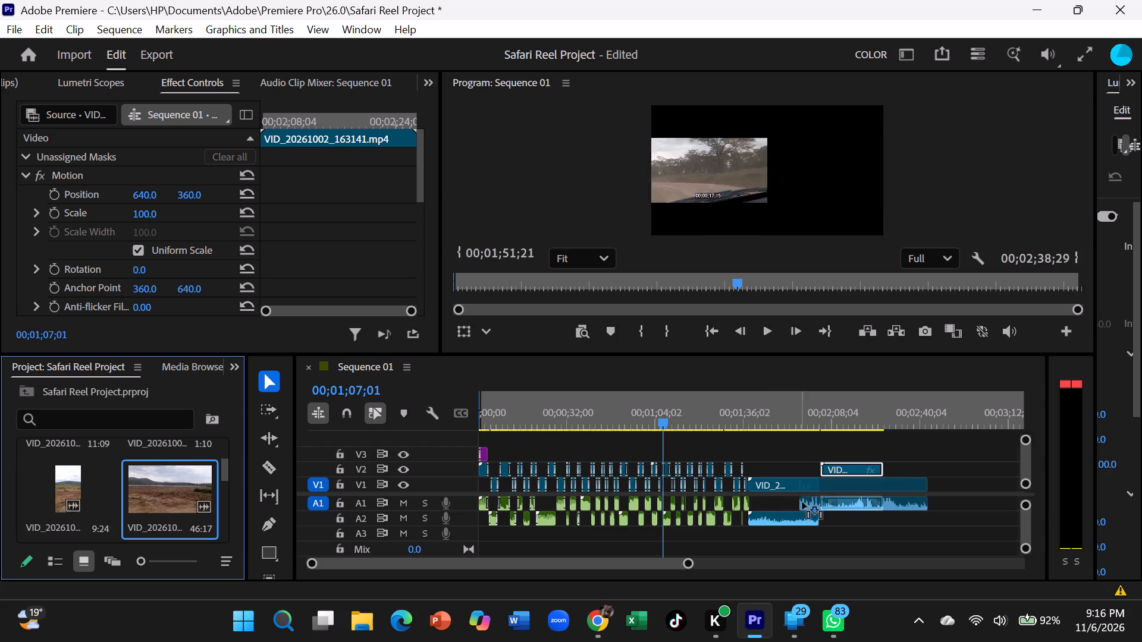
{"action": "left_click_drag", "start_coordinate": [802, 502], "coordinate": [877, 534]}
{"action": "left_click_drag", "start_coordinate": [912, 443], "coordinate": [905, 485]}
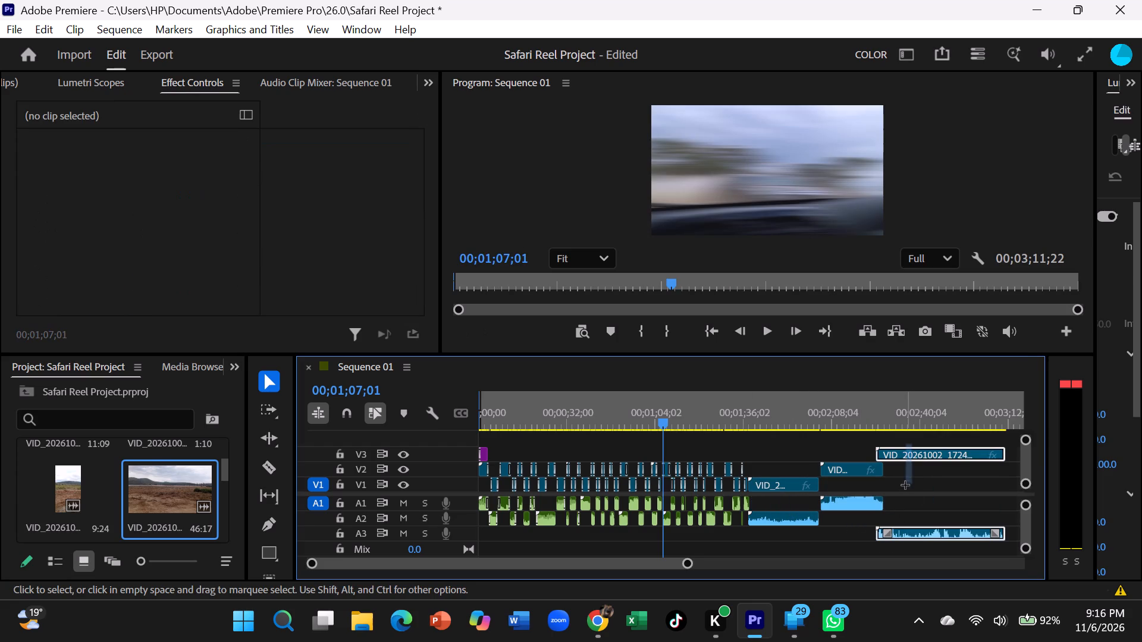
{"action": "left_click_drag", "start_coordinate": [905, 485], "coordinate": [904, 499]}
{"action": "left_click_drag", "start_coordinate": [913, 452], "coordinate": [918, 479]}
{"action": "left_click_drag", "start_coordinate": [915, 531], "coordinate": [913, 515]}
Append the 15:06 road clip from the bin directly after VID_20261002_172434, on V2 and A2.
{"action": "scroll", "coordinate": [912, 516], "scroll_direction": "down", "scroll_amount": 5}
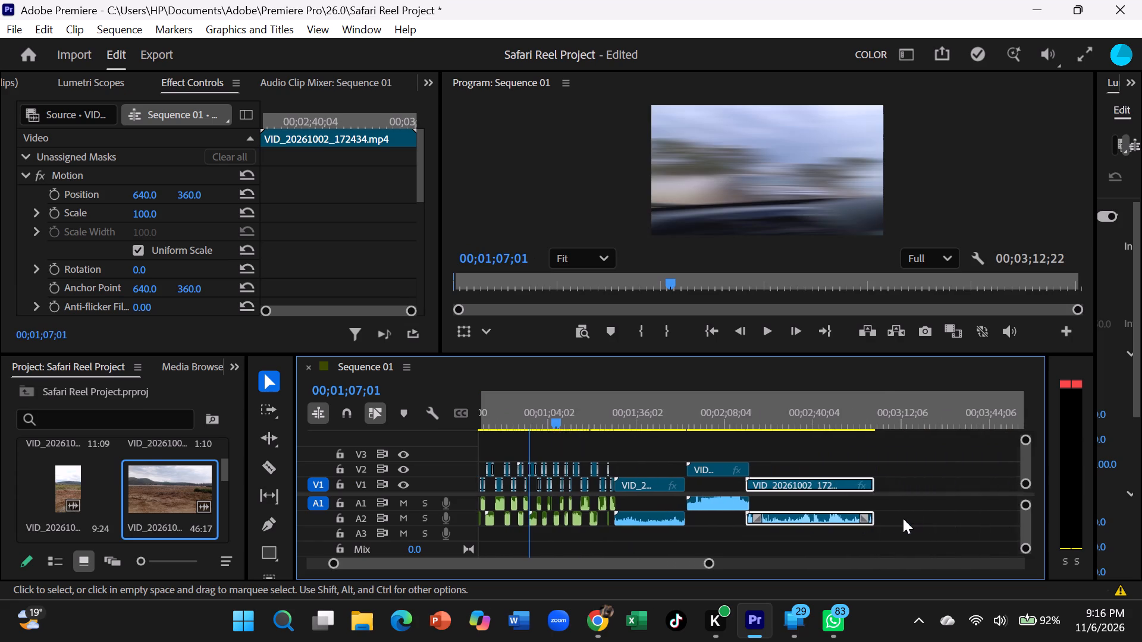
{"action": "scroll", "coordinate": [183, 503], "scroll_direction": "down", "scroll_amount": 3}
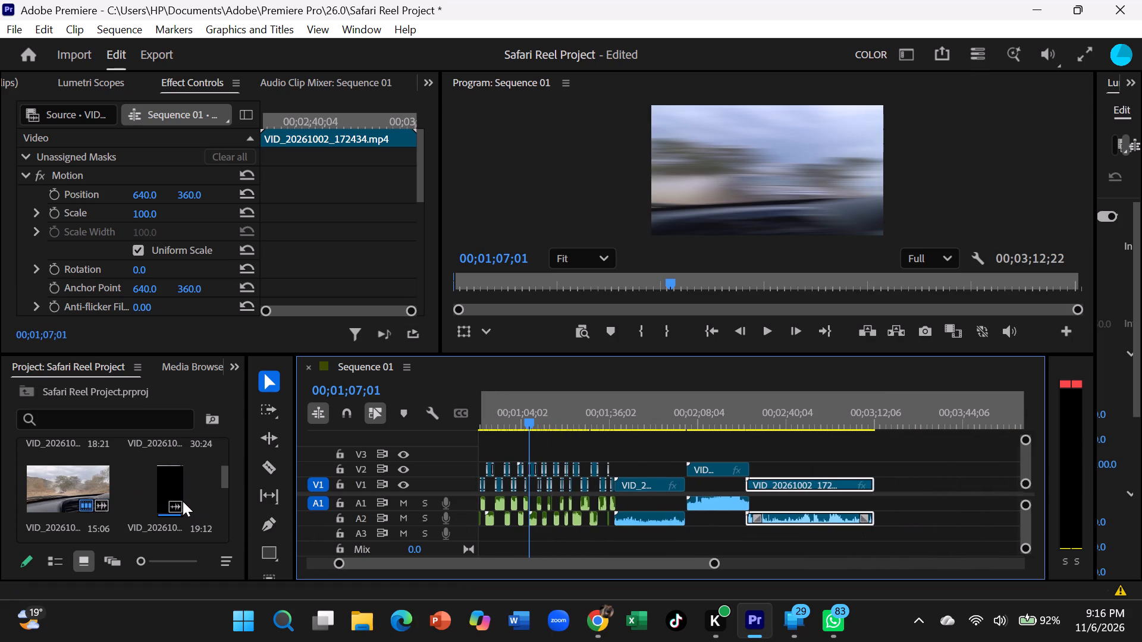
{"action": "left_click_drag", "start_coordinate": [183, 501], "coordinate": [103, 499]}
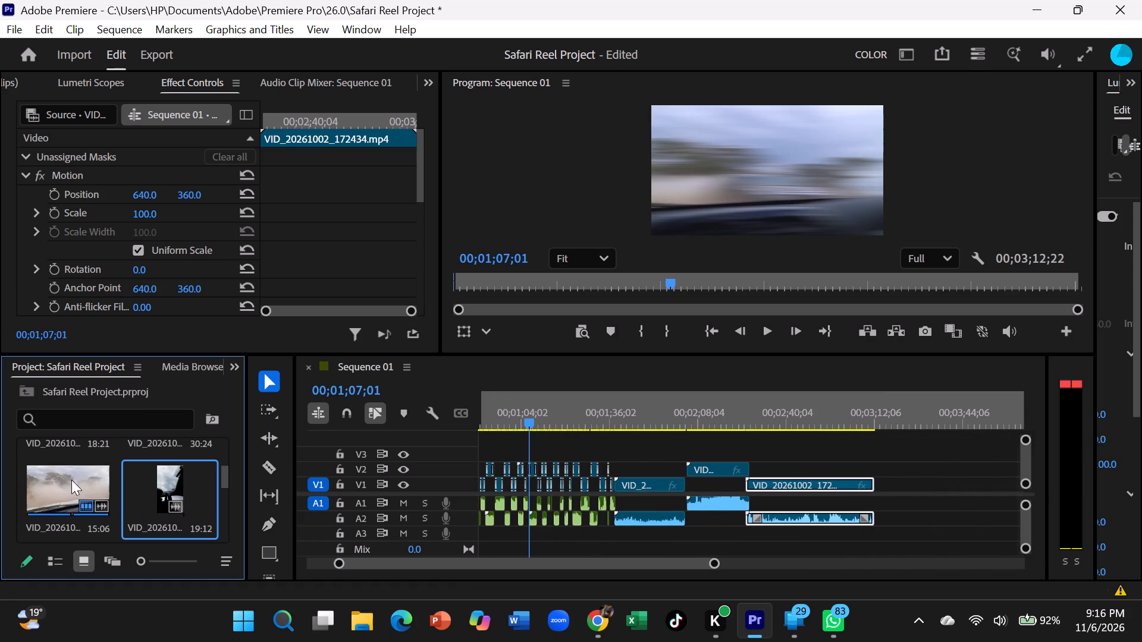
{"action": "left_click_drag", "start_coordinate": [62, 473], "coordinate": [863, 510]}
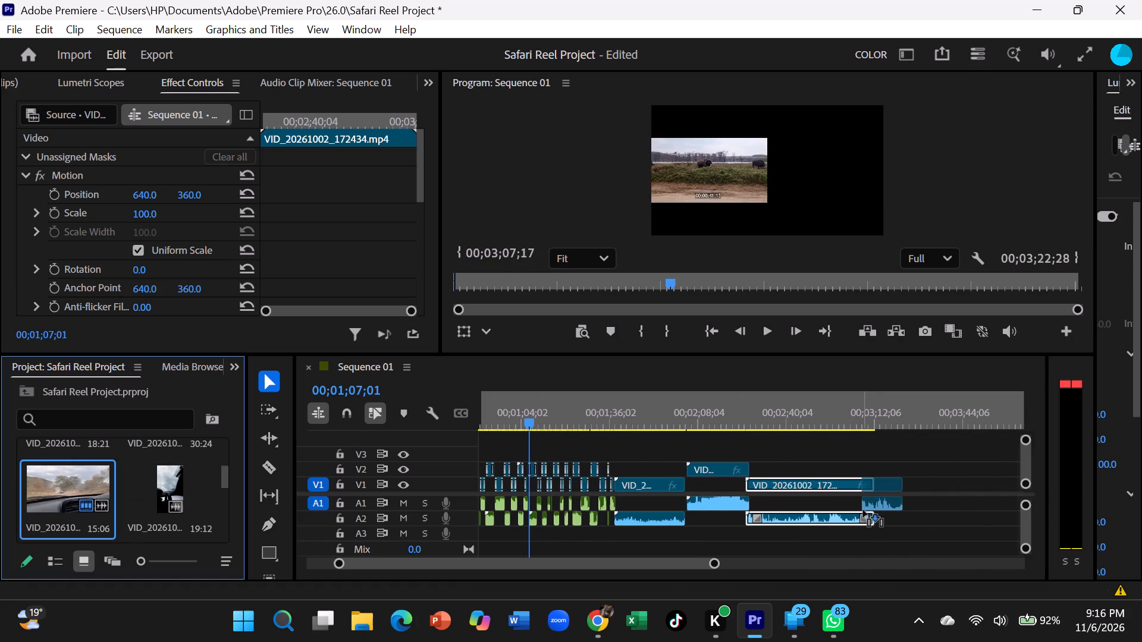
{"action": "left_click_drag", "start_coordinate": [863, 510], "coordinate": [876, 511]}
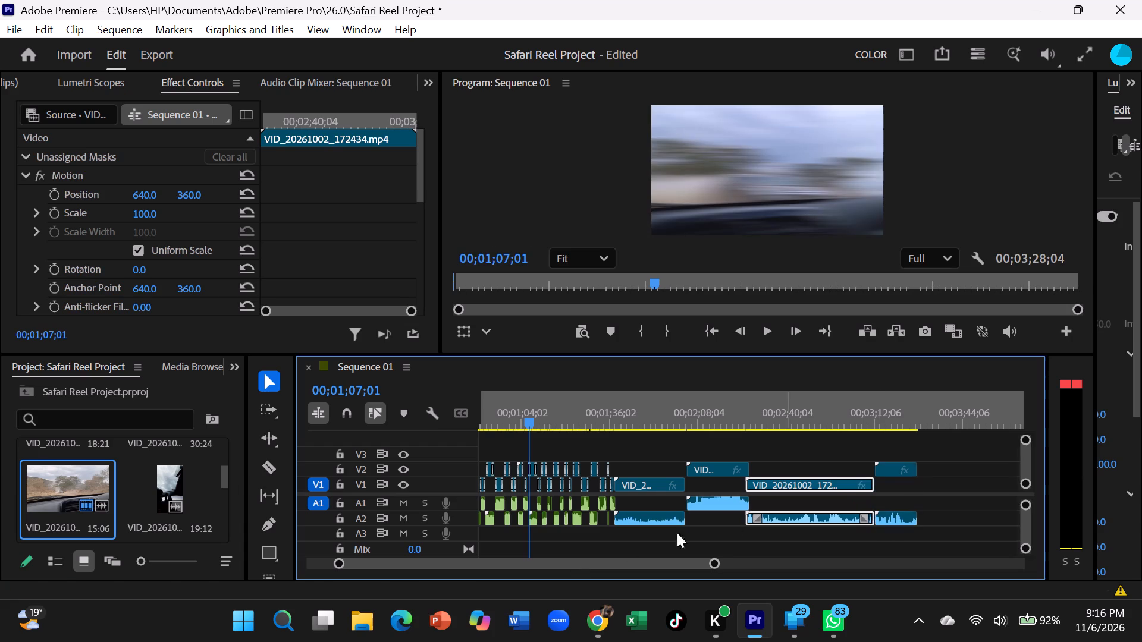
Append the 25:26 clip VID_20261002_171042.mp4 after the 15:06 road clip, with its video on V1 and audio on A2.
{"action": "scroll", "coordinate": [158, 509], "scroll_direction": "down", "scroll_amount": 3}
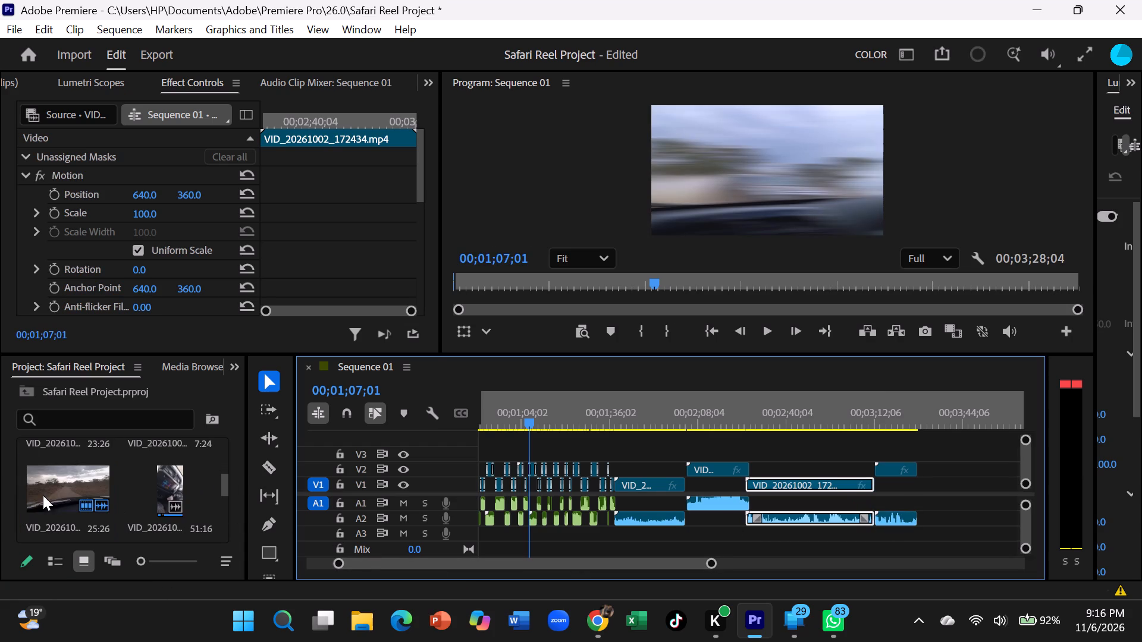
{"action": "left_click_drag", "start_coordinate": [43, 493], "coordinate": [917, 542]}
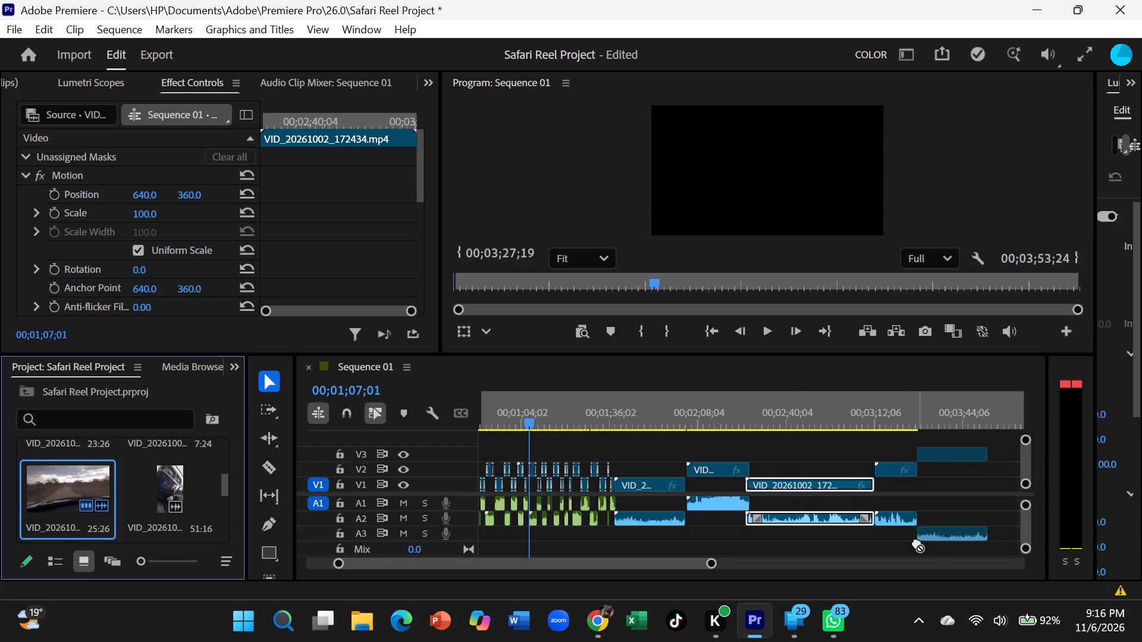
{"action": "left_click_drag", "start_coordinate": [917, 542], "coordinate": [918, 522]}
{"action": "left_click_drag", "start_coordinate": [929, 470], "coordinate": [930, 482]}
Append the 21:21 clip VID_20261002_175934.mp4 at the end of the sequence, with its video on V2 and audio on A1.
{"action": "scroll", "coordinate": [930, 482], "scroll_direction": "up", "scroll_amount": 6}
{"action": "scroll", "coordinate": [930, 482], "scroll_direction": "down", "scroll_amount": 7}
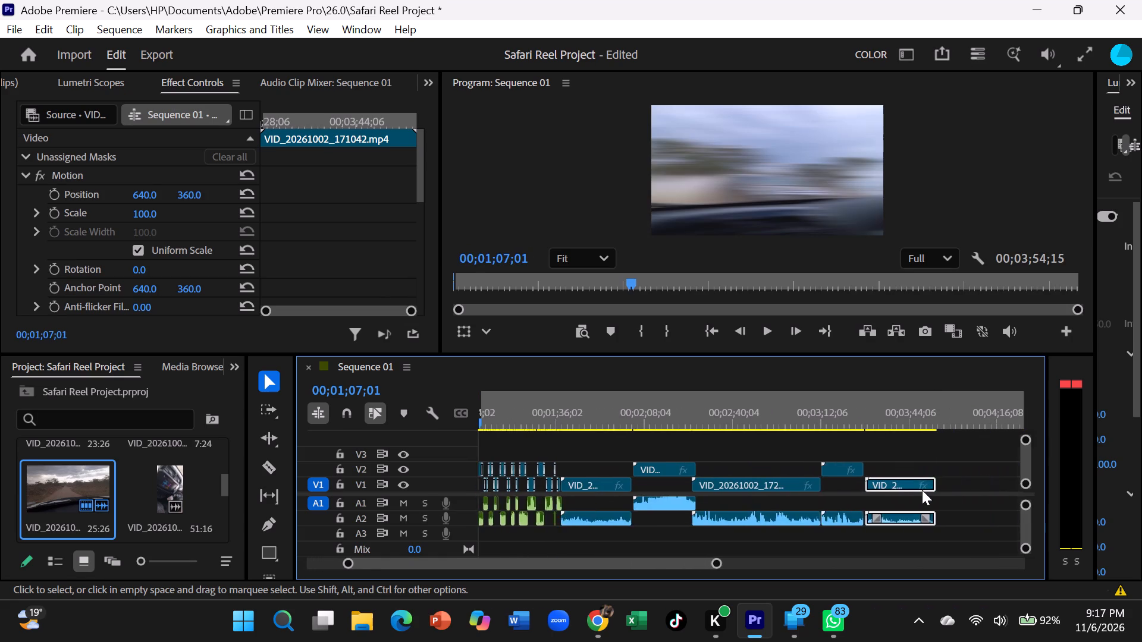
{"action": "scroll", "coordinate": [922, 490], "scroll_direction": "down", "scroll_amount": 5}
{"action": "scroll", "coordinate": [126, 499], "scroll_direction": "down", "scroll_amount": 3}
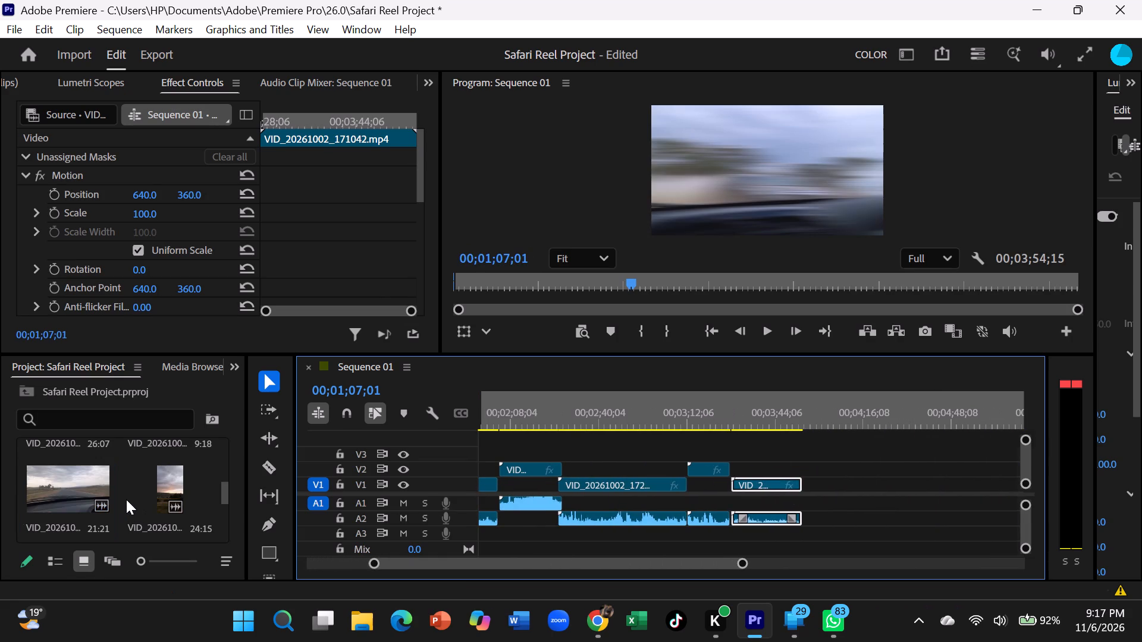
{"action": "left_click_drag", "start_coordinate": [91, 499], "coordinate": [786, 528]}
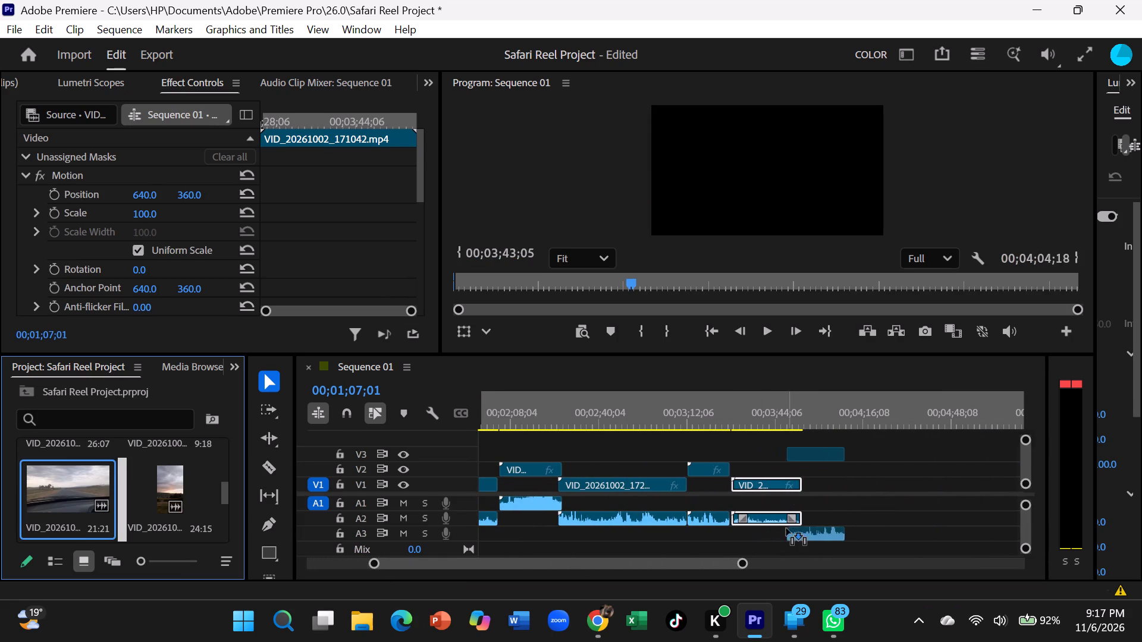
{"action": "left_click_drag", "start_coordinate": [786, 528], "coordinate": [804, 509]}
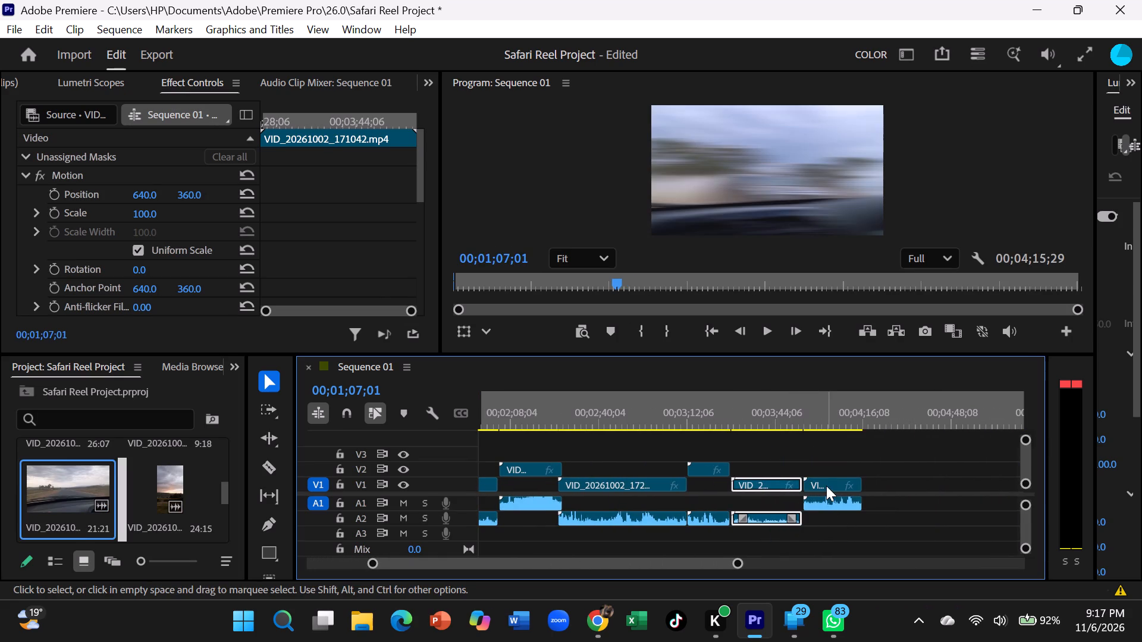
{"action": "left_click_drag", "start_coordinate": [826, 484], "coordinate": [827, 470]}
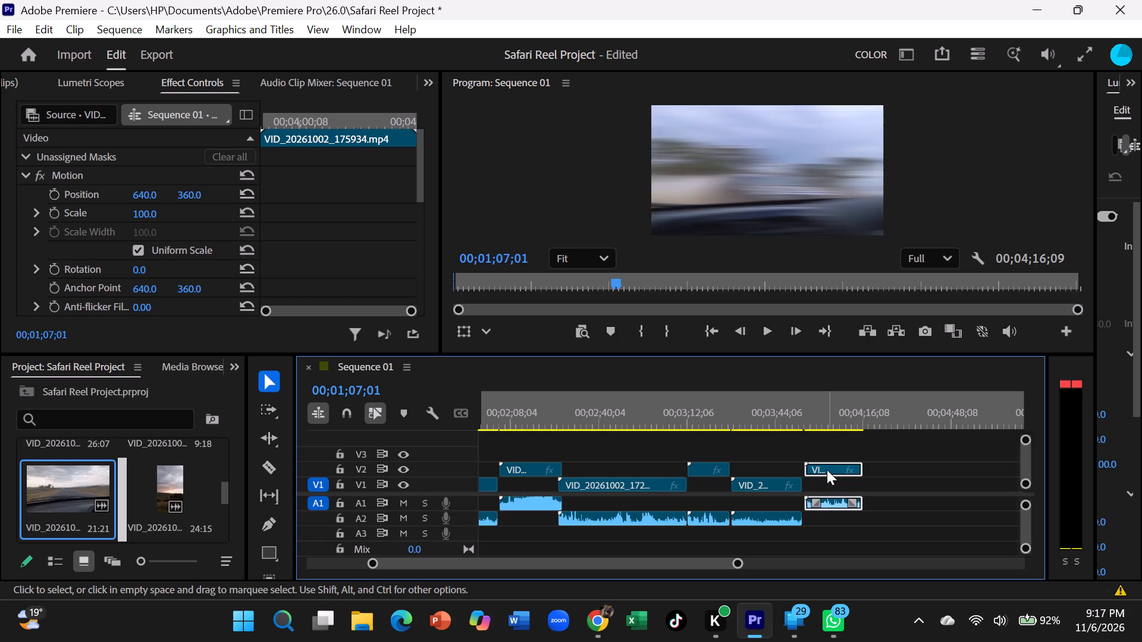
Append the 1:08:00 clip VID_20261002_182549.mp4 at the end of the sequence, with its video on V1 and audio on A2.
{"action": "scroll", "coordinate": [212, 533], "scroll_direction": "down", "scroll_amount": 3}
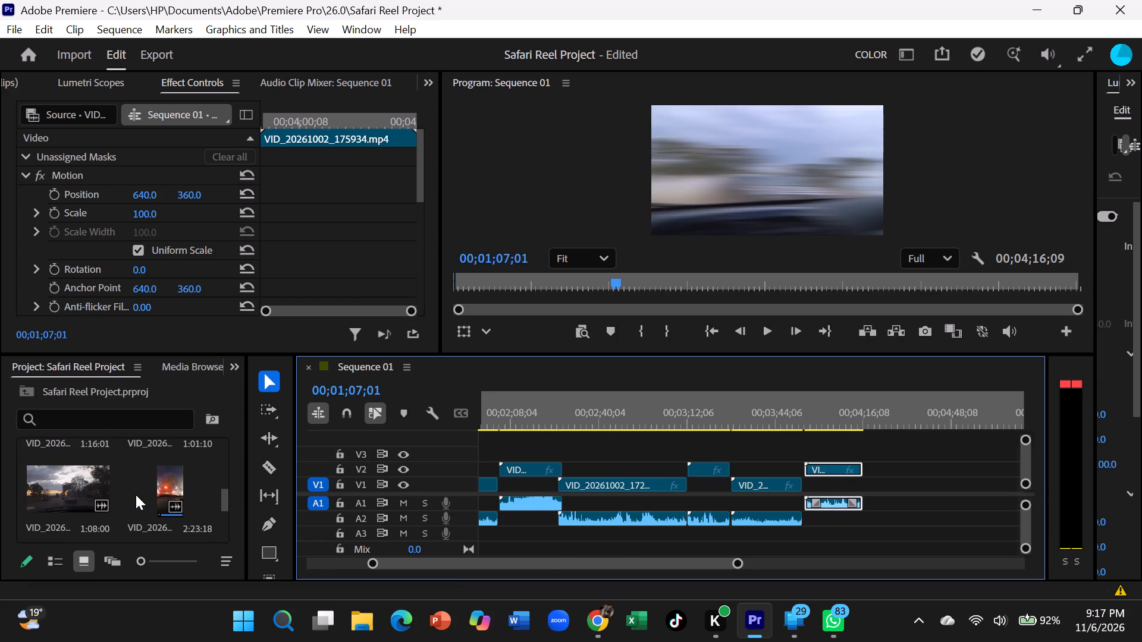
{"action": "left_click_drag", "start_coordinate": [73, 481], "coordinate": [847, 516]}
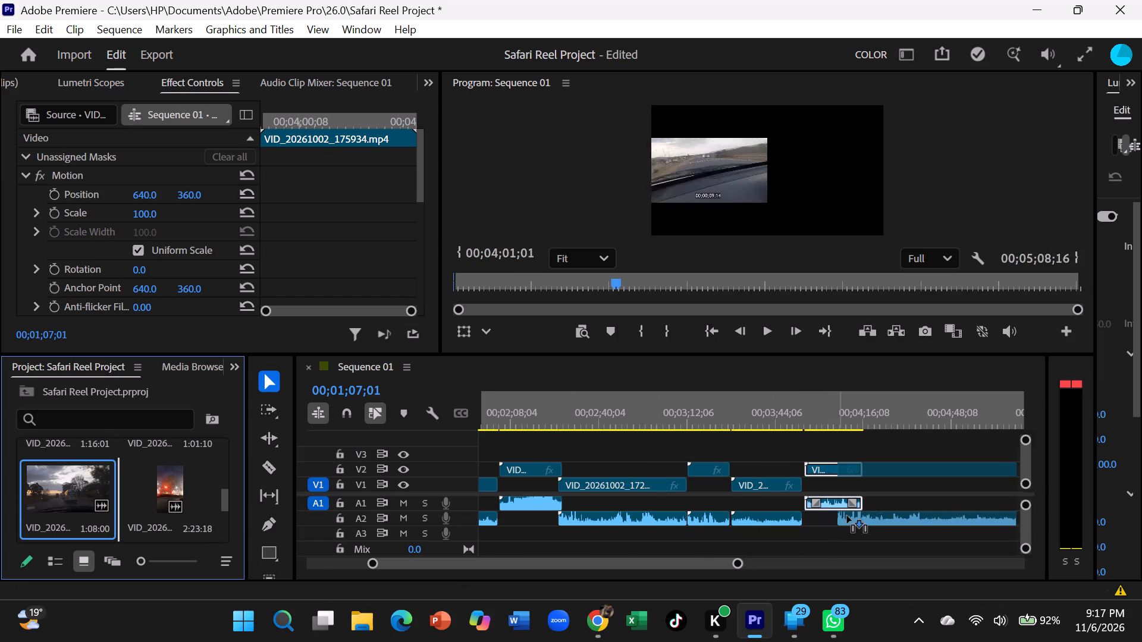
{"action": "left_click_drag", "start_coordinate": [847, 516], "coordinate": [871, 538]}
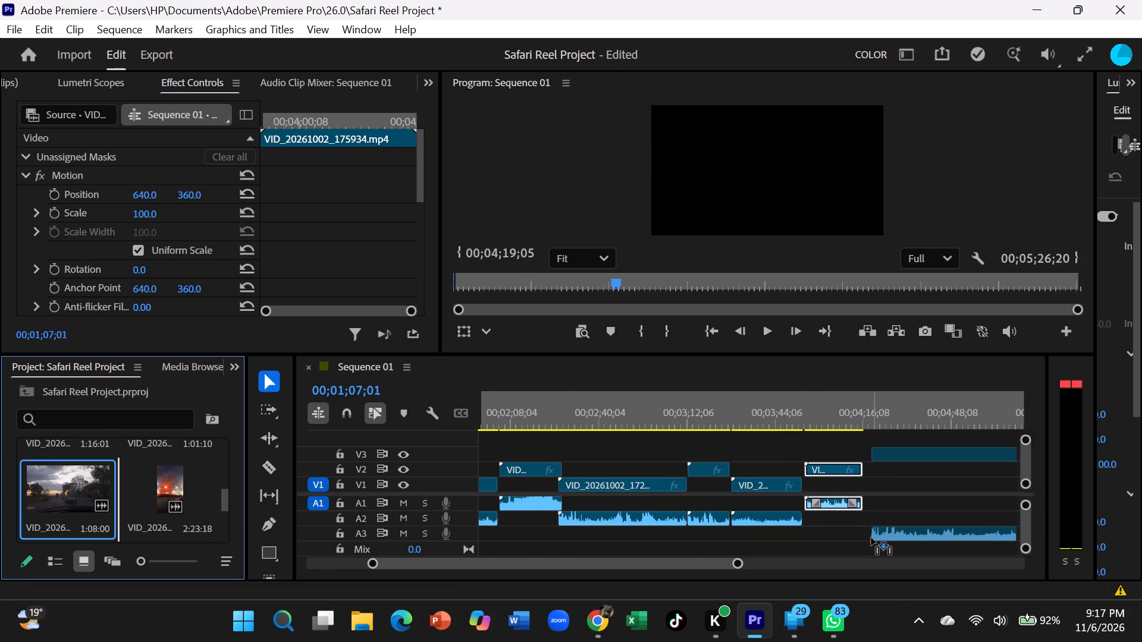
{"action": "left_click_drag", "start_coordinate": [871, 538], "coordinate": [858, 522]}
{"action": "left_click_drag", "start_coordinate": [887, 468], "coordinate": [888, 490]}
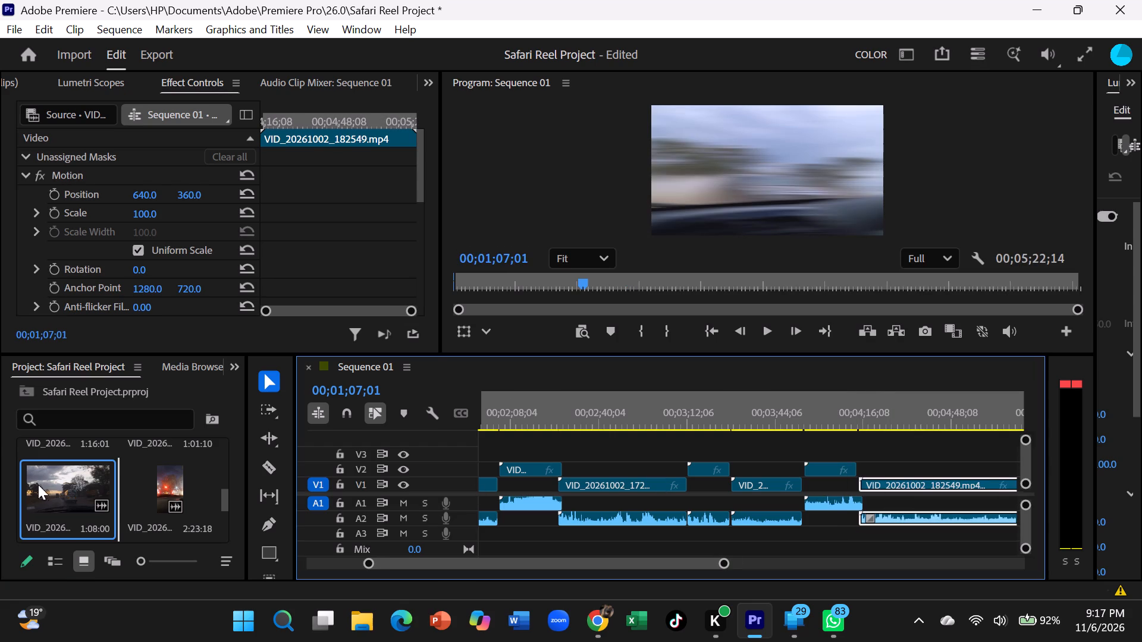
Append the 17:00 clip VID_20261002_163314.mp4 after VID_20261002_182549, with its video on V2 and audio on A1.
{"action": "scroll", "coordinate": [32, 487], "scroll_direction": "down", "scroll_amount": 3}
{"action": "left_click_drag", "start_coordinate": [71, 493], "coordinate": [759, 531]}
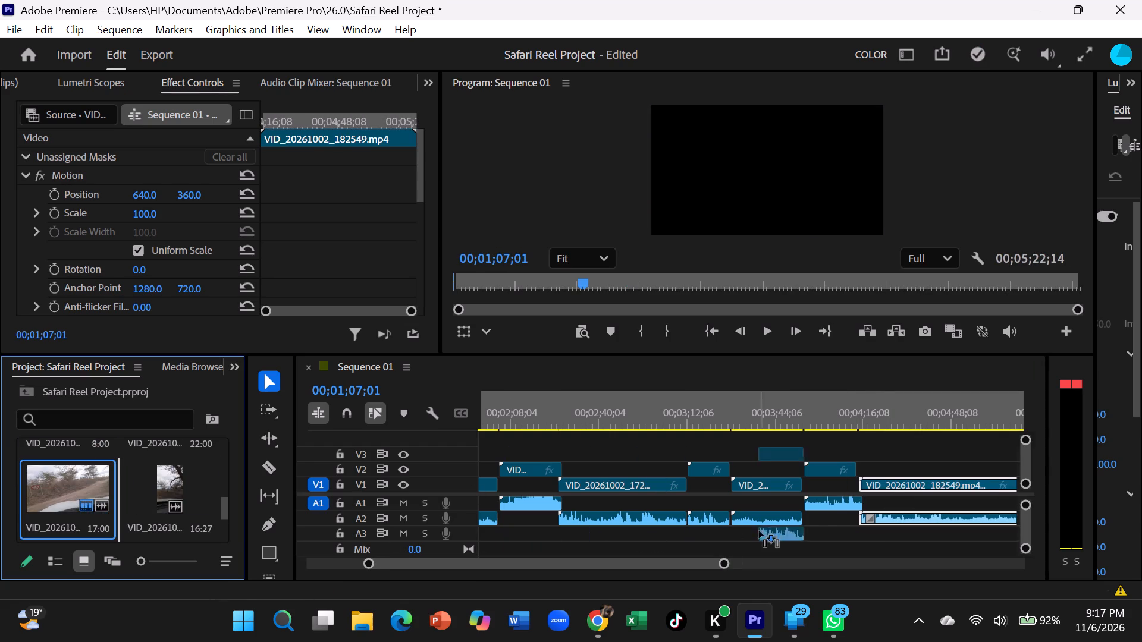
{"action": "left_click_drag", "start_coordinate": [759, 531], "coordinate": [984, 521]}
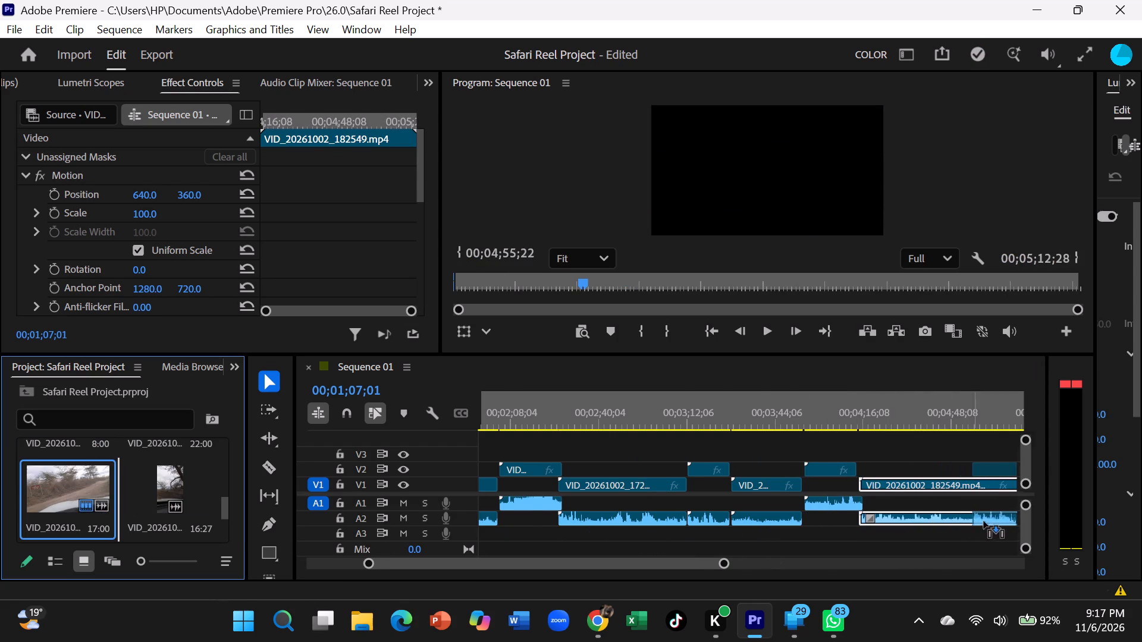
{"action": "left_click_drag", "start_coordinate": [984, 521], "coordinate": [882, 526]}
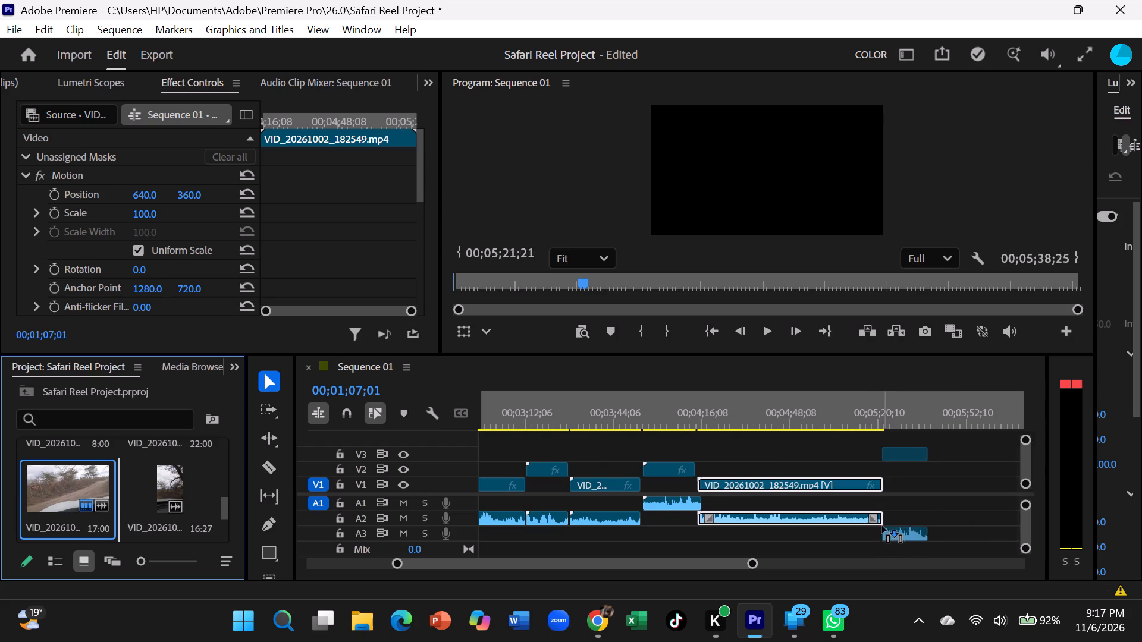
{"action": "left_click_drag", "start_coordinate": [882, 526], "coordinate": [884, 528]}
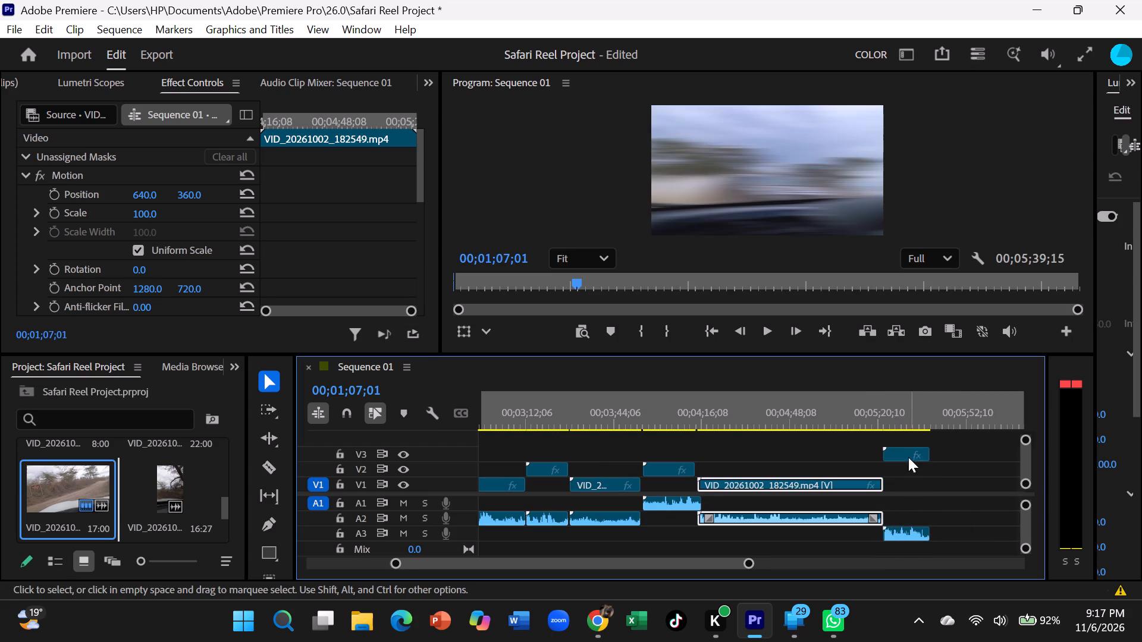
{"action": "left_click_drag", "start_coordinate": [903, 449], "coordinate": [895, 474]}
{"action": "left_click_drag", "start_coordinate": [891, 531], "coordinate": [898, 497]}
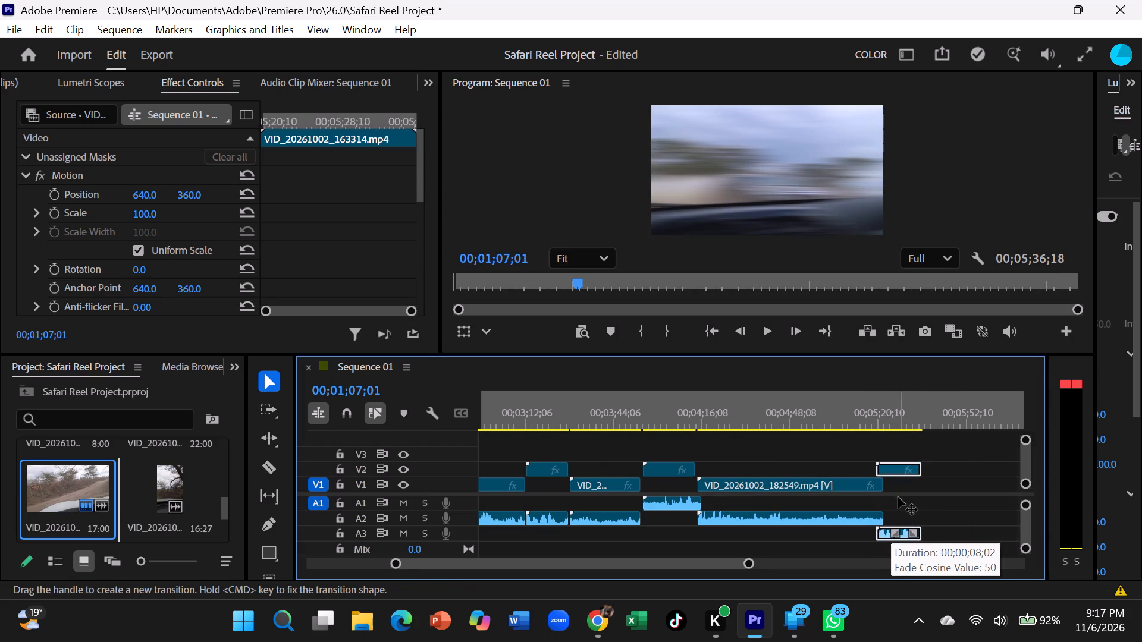
{"action": "left_click_drag", "start_coordinate": [898, 497], "coordinate": [898, 496]}
{"action": "left_click_drag", "start_coordinate": [905, 531], "coordinate": [908, 509]}
{"action": "left_click", "coordinate": [901, 464]}
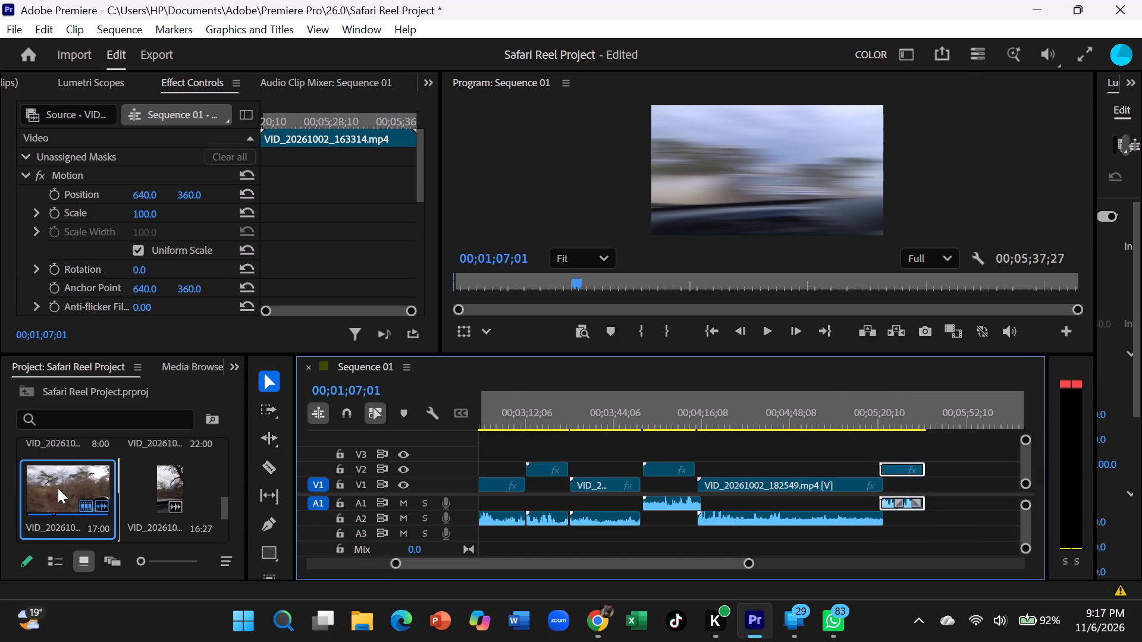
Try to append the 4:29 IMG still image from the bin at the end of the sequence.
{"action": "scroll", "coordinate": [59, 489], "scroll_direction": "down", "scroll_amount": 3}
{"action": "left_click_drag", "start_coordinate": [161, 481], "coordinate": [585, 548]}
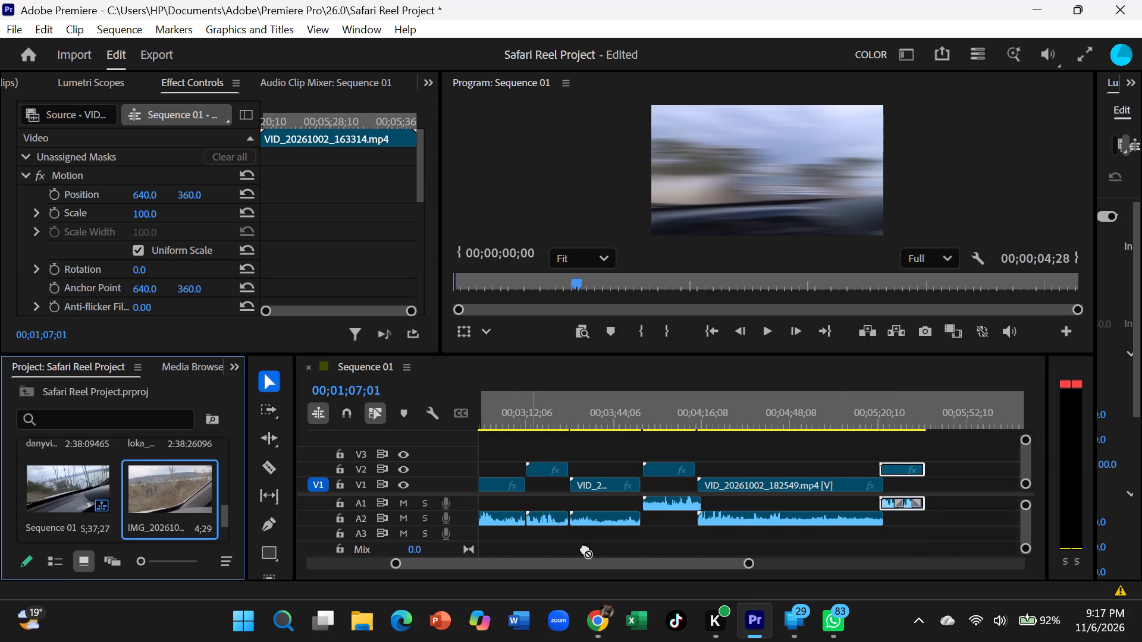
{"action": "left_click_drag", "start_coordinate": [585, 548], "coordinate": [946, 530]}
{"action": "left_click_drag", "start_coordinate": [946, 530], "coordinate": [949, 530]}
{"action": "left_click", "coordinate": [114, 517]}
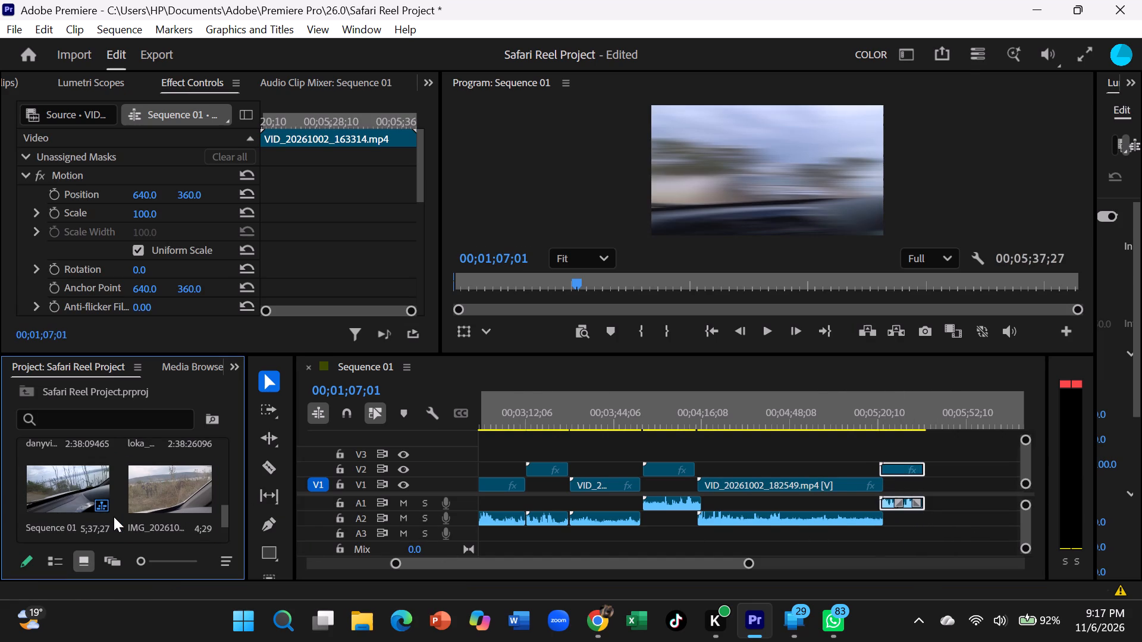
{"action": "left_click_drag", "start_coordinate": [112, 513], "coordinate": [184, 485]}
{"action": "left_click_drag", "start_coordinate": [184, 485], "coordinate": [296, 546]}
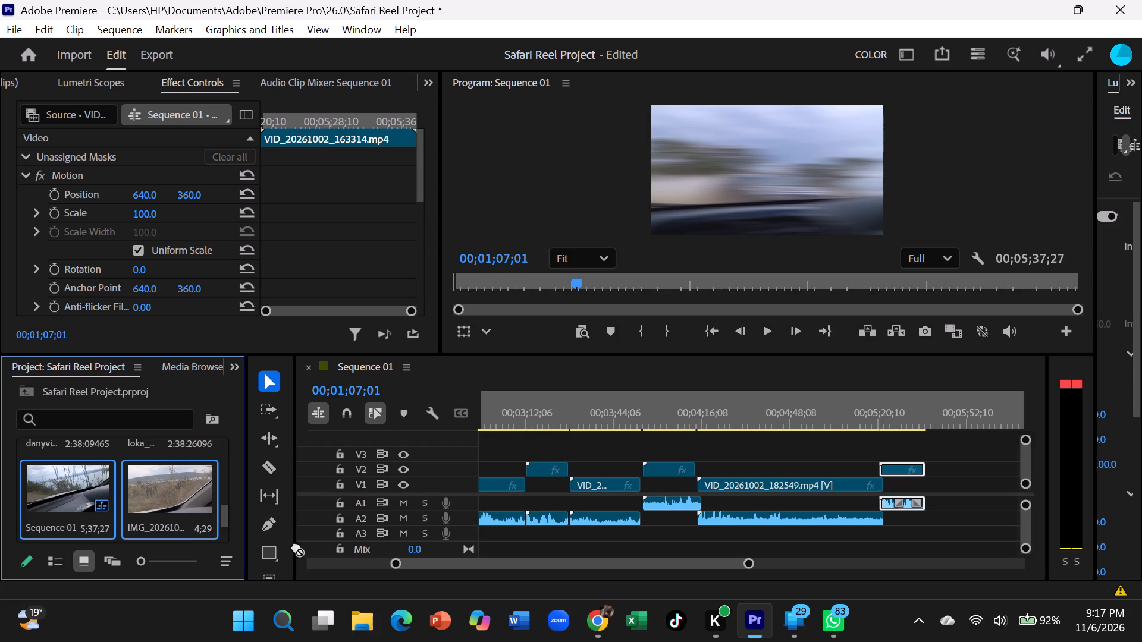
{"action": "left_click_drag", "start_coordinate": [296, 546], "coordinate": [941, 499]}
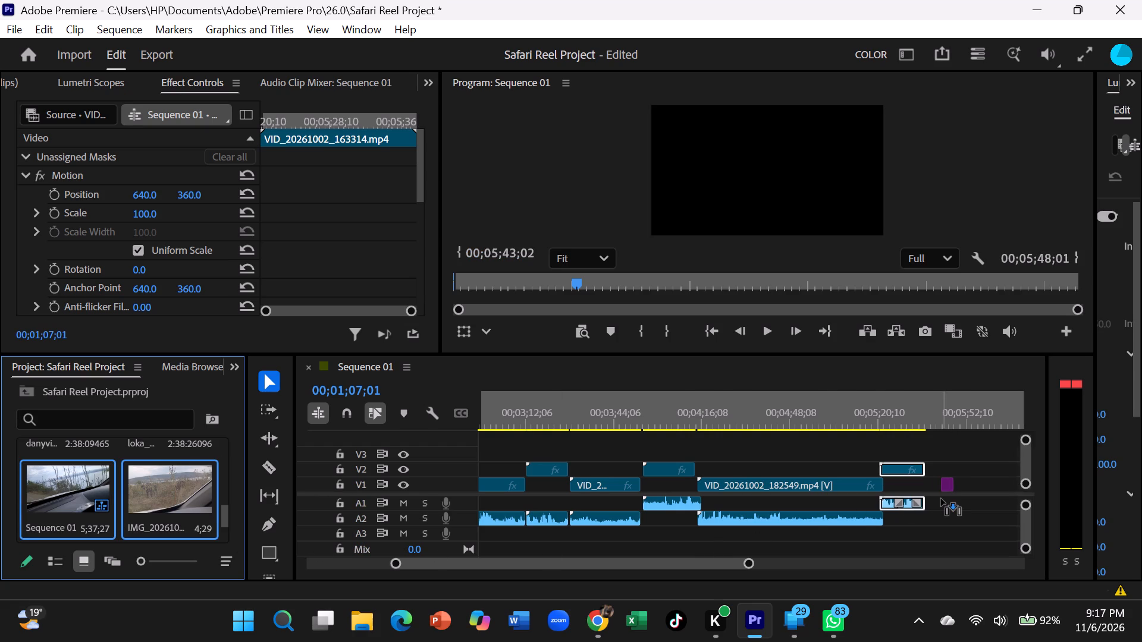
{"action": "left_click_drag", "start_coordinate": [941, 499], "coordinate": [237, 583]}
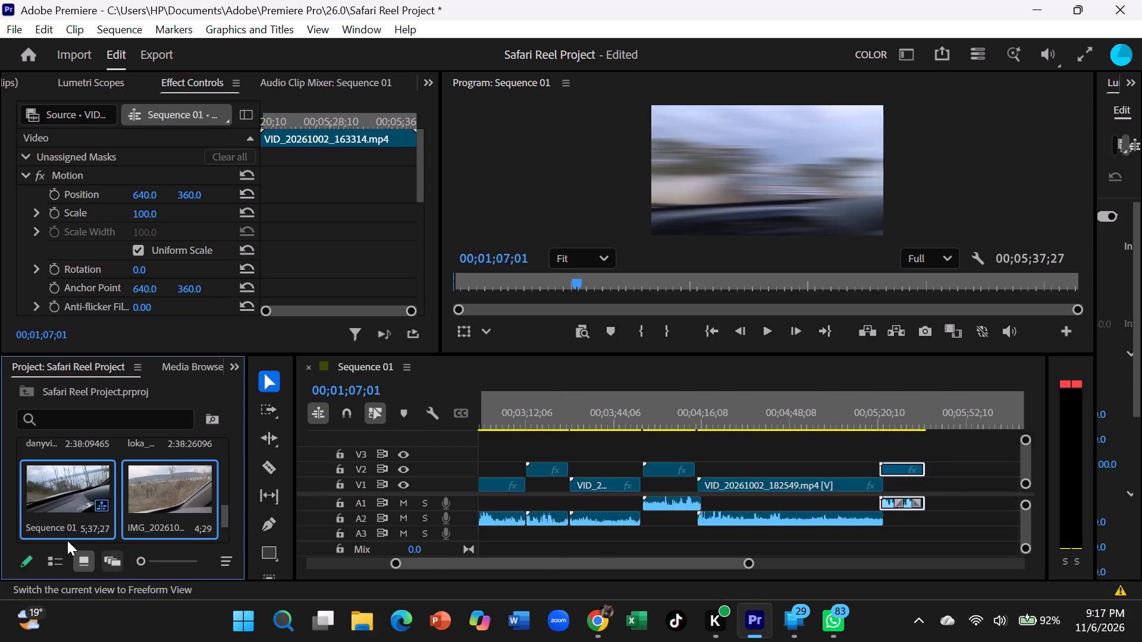
Append the 24:17 clip VID_20261002_162011.mp4 at the end of the sequence, with its video on V1 and audio on A2.
{"action": "scroll", "coordinate": [202, 505], "scroll_direction": "down", "scroll_amount": 2}
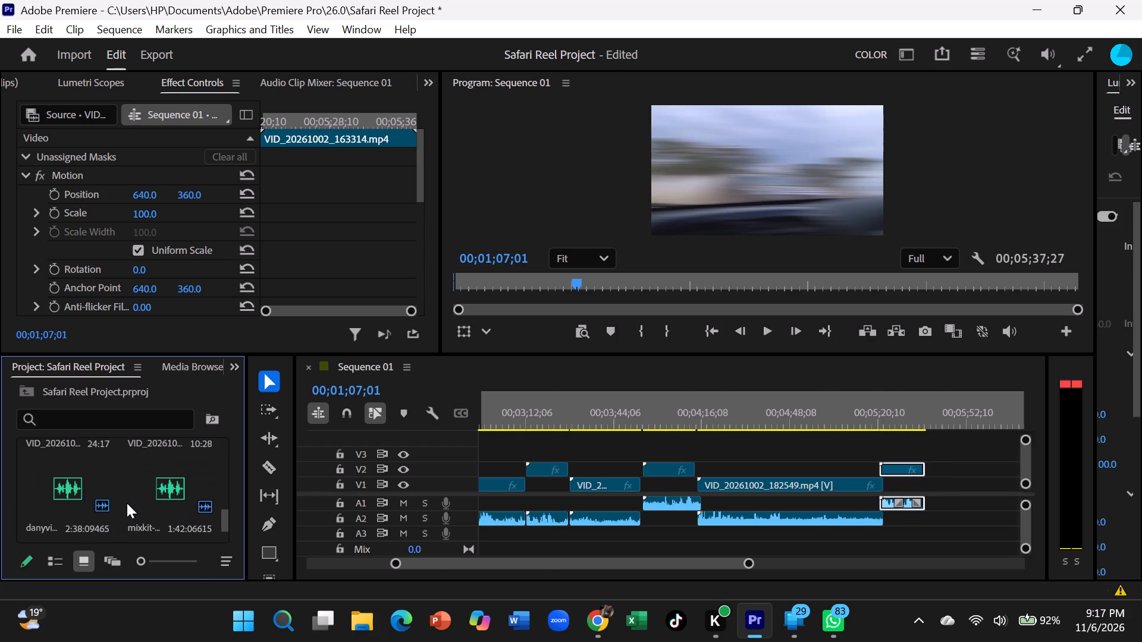
{"action": "scroll", "coordinate": [127, 503], "scroll_direction": "up", "scroll_amount": 1}
{"action": "left_click_drag", "start_coordinate": [77, 485], "coordinate": [819, 508]}
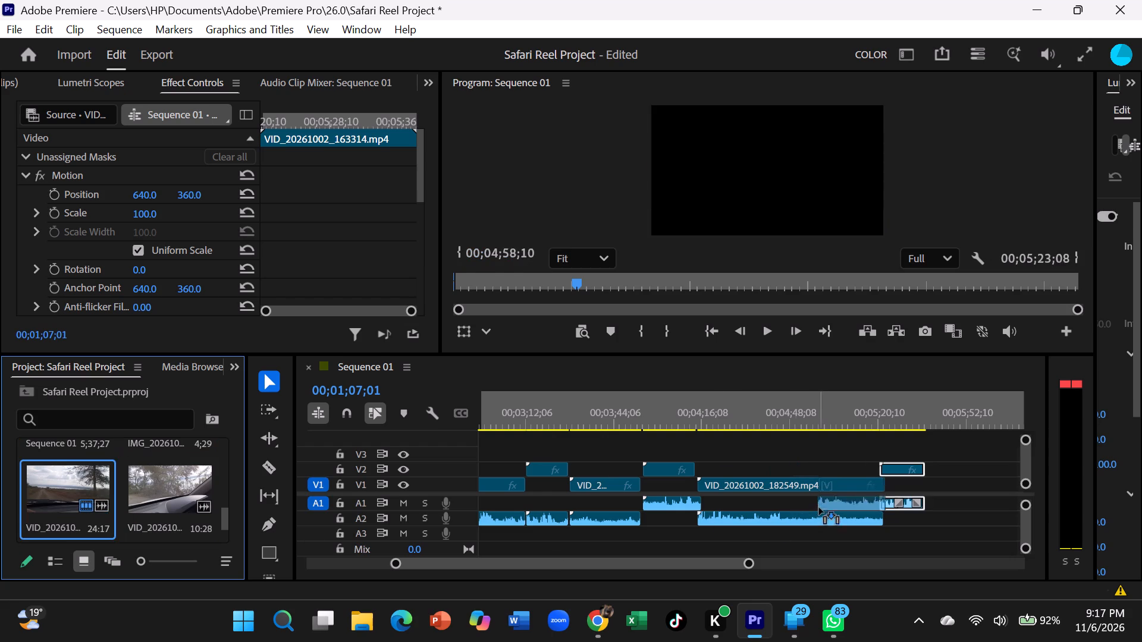
{"action": "left_click_drag", "start_coordinate": [819, 508], "coordinate": [925, 517]}
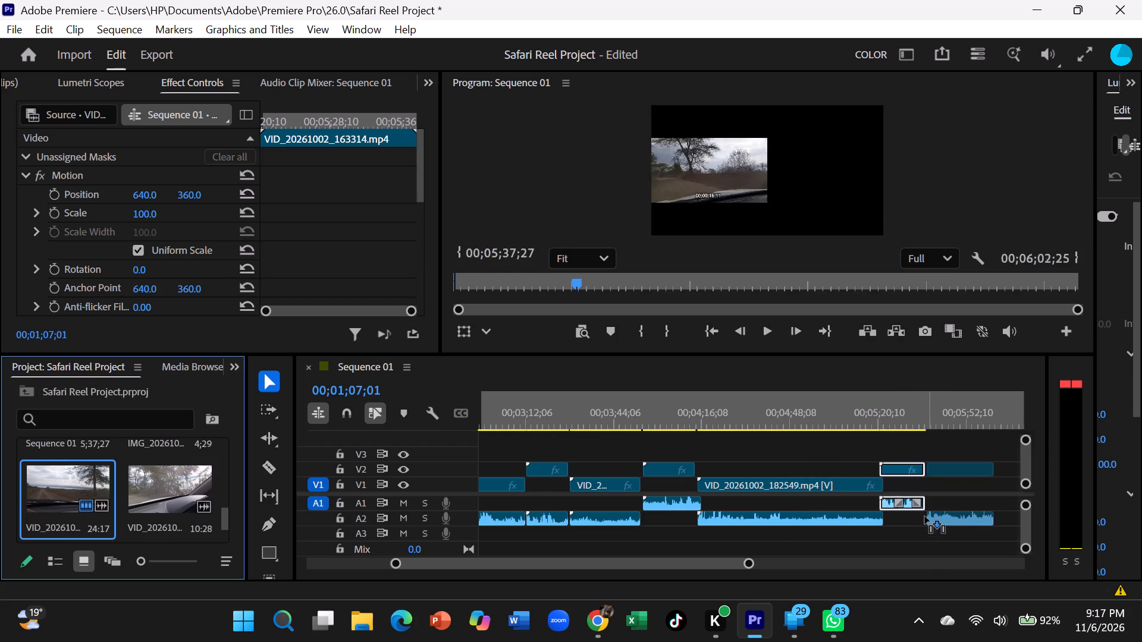
{"action": "left_click_drag", "start_coordinate": [925, 517], "coordinate": [924, 512]}
{"action": "left_click_drag", "start_coordinate": [952, 464], "coordinate": [950, 486]}
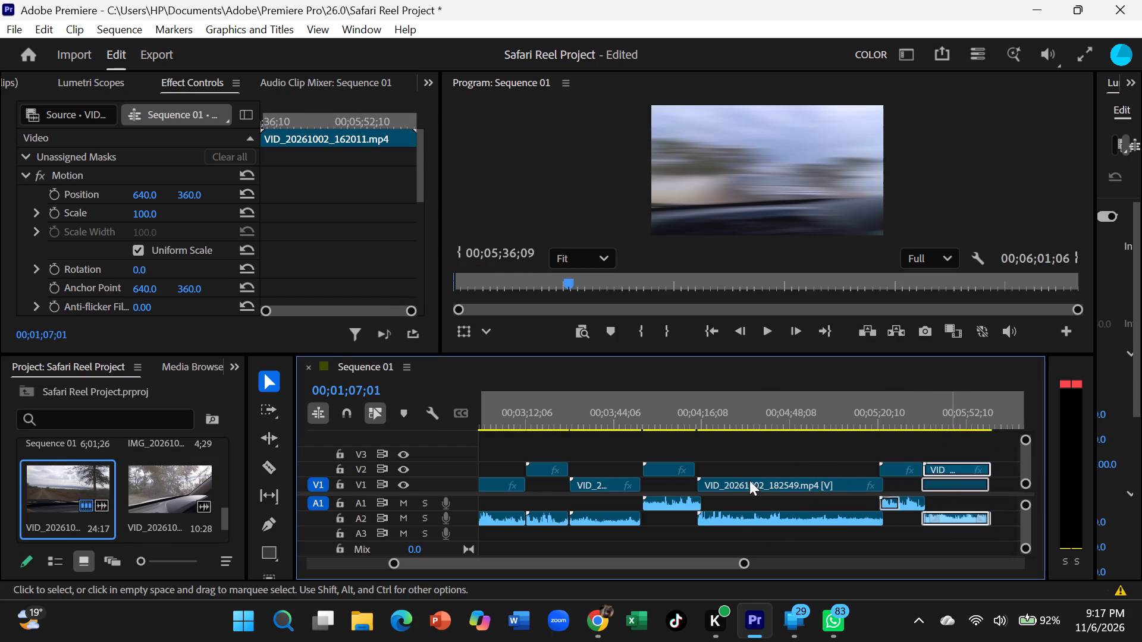
Append the 10:28 clip VID_20261002_164032.mp4 directly after VID_20261002_162011, with its video on V2 and audio on A1.
{"action": "left_click_drag", "start_coordinate": [180, 492], "coordinate": [1013, 512]}
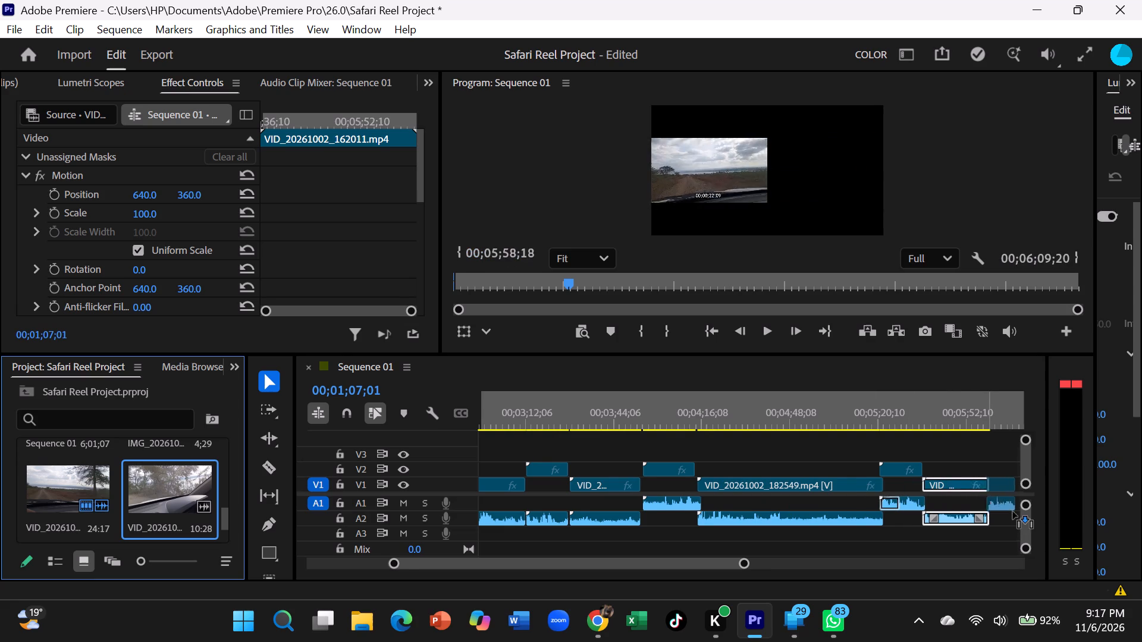
{"action": "left_click_drag", "start_coordinate": [1013, 512], "coordinate": [919, 503]}
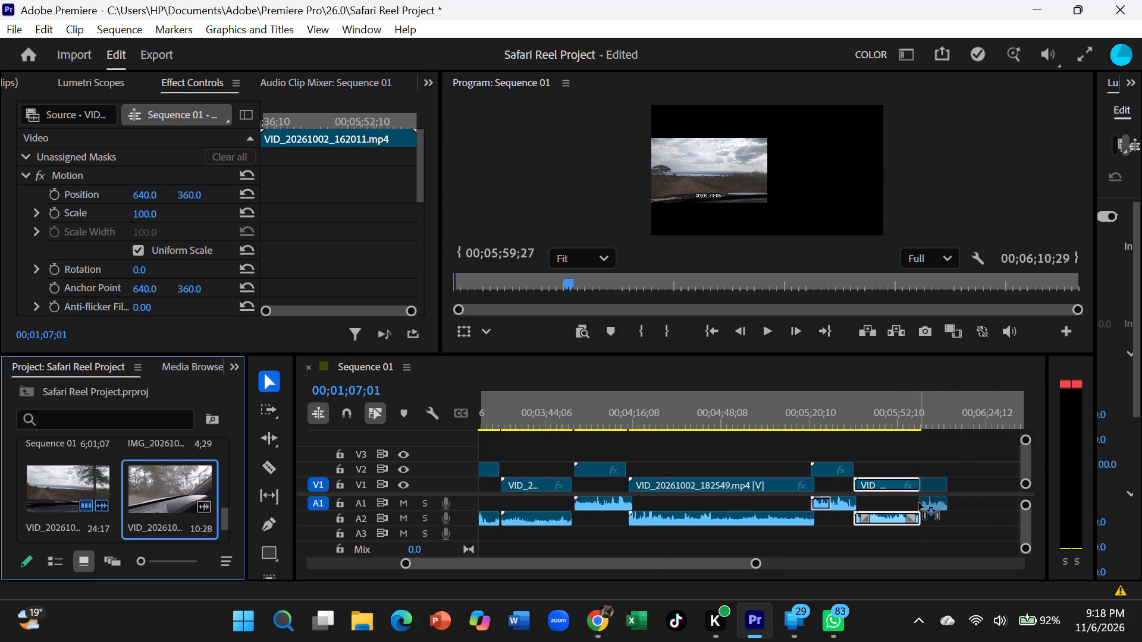
{"action": "left_click_drag", "start_coordinate": [919, 503], "coordinate": [920, 503]}
{"action": "left_click_drag", "start_coordinate": [934, 487], "coordinate": [933, 473]}
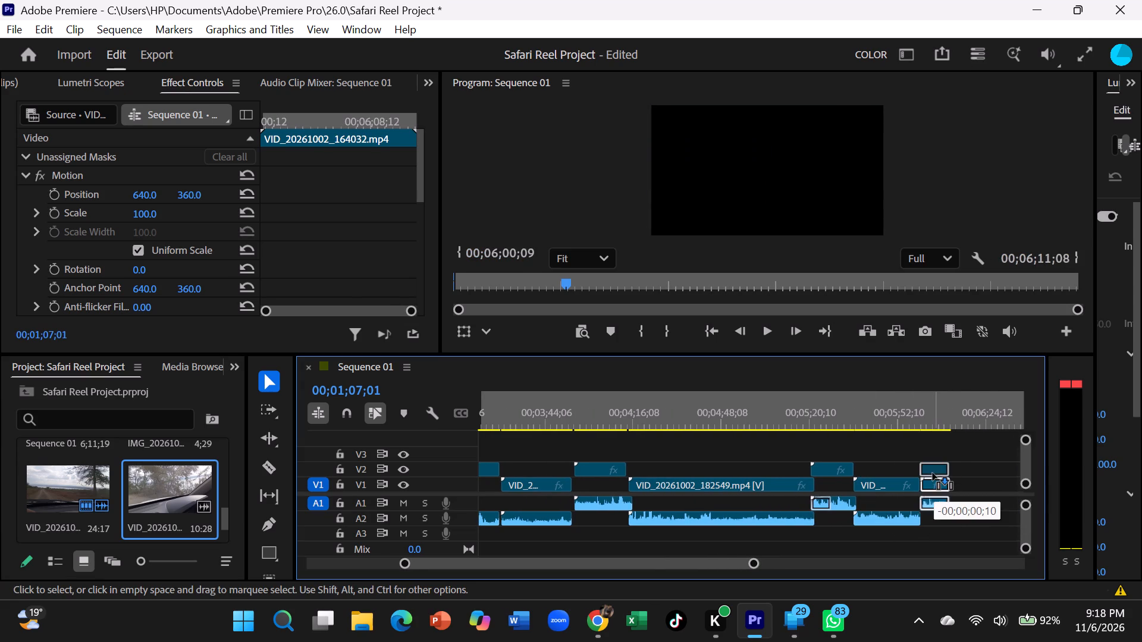
{"action": "left_click_drag", "start_coordinate": [933, 473], "coordinate": [933, 470]}
Append the 48:09 clip from the bin directly after VID_20261002_164032, on V2 and A2.
{"action": "scroll", "coordinate": [114, 502], "scroll_direction": "down", "scroll_amount": 1}
{"action": "scroll", "coordinate": [114, 502], "scroll_direction": "up", "scroll_amount": 3}
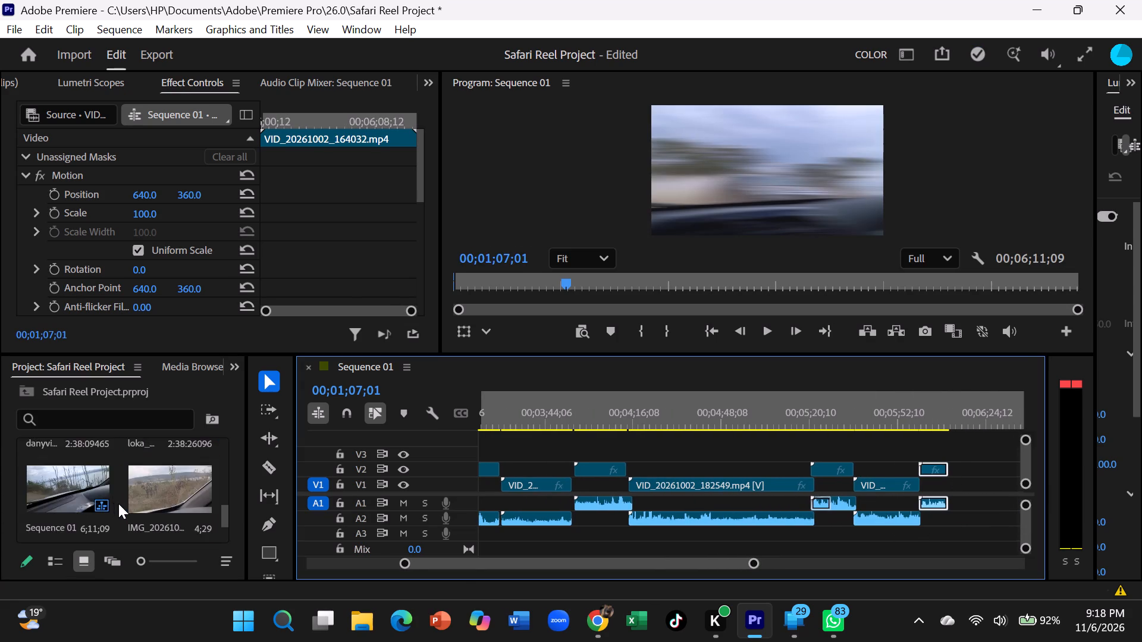
{"action": "scroll", "coordinate": [118, 503], "scroll_direction": "up", "scroll_amount": 5}
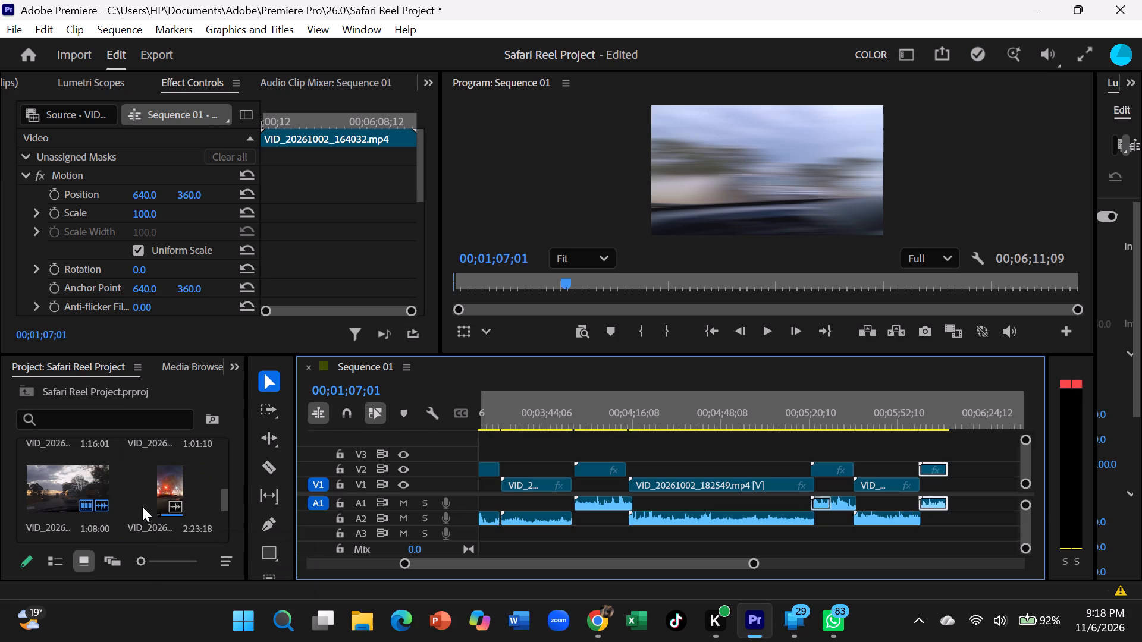
{"action": "scroll", "coordinate": [142, 506], "scroll_direction": "up", "scroll_amount": 2}
{"action": "left_click_drag", "start_coordinate": [68, 479], "coordinate": [776, 509]}
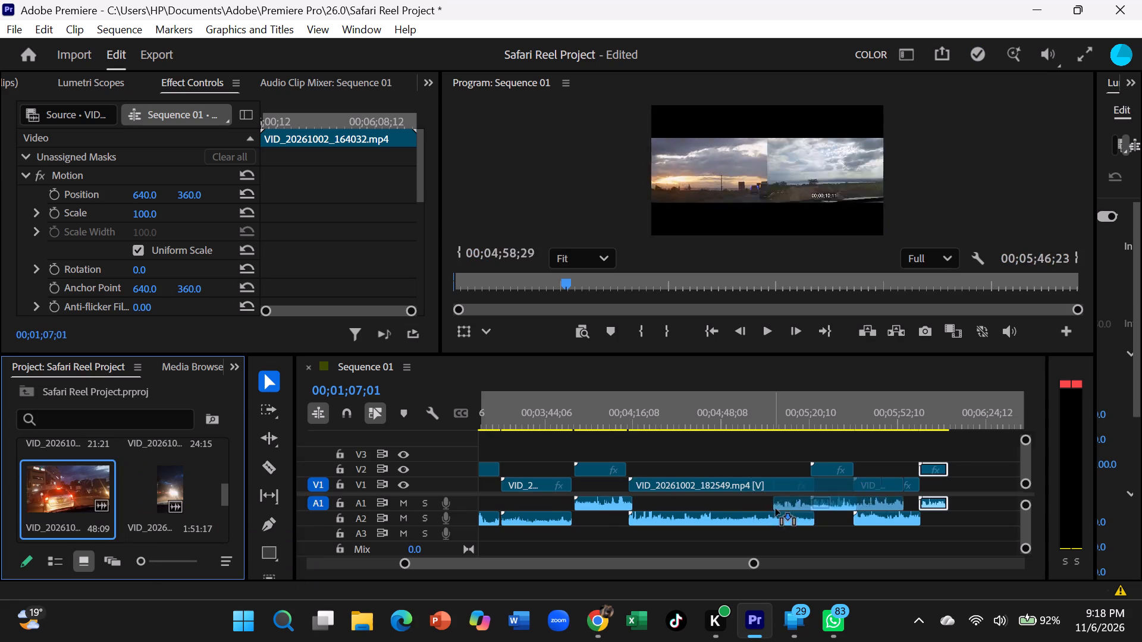
{"action": "left_click_drag", "start_coordinate": [776, 509], "coordinate": [955, 524]}
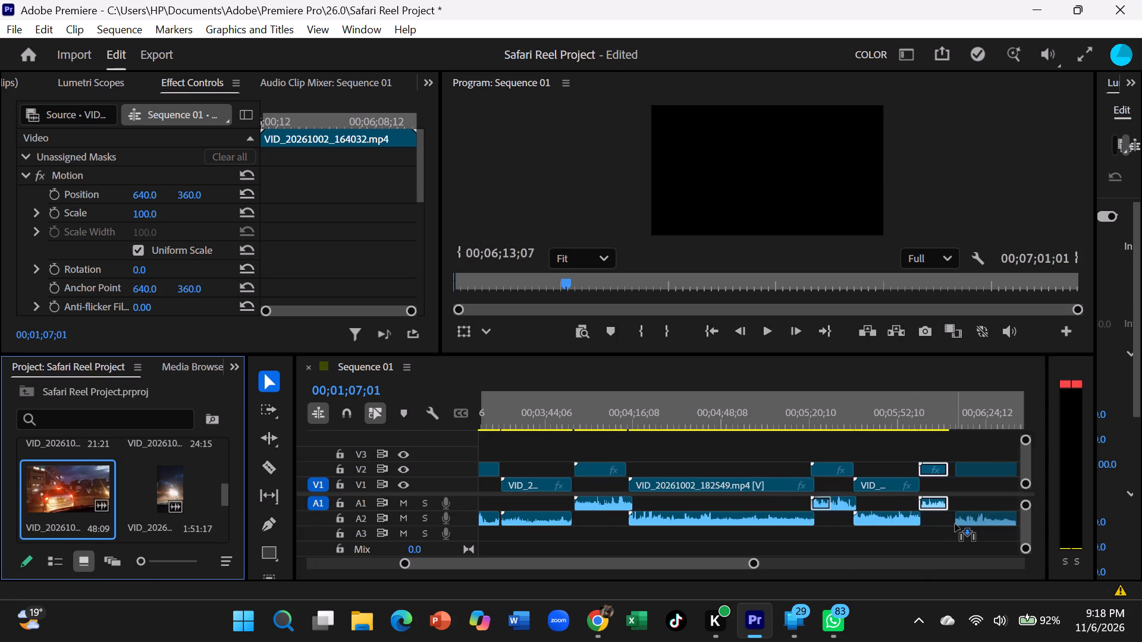
{"action": "left_click_drag", "start_coordinate": [955, 524], "coordinate": [948, 523]}
{"action": "scroll", "coordinate": [963, 499], "scroll_direction": "up", "scroll_amount": 2}
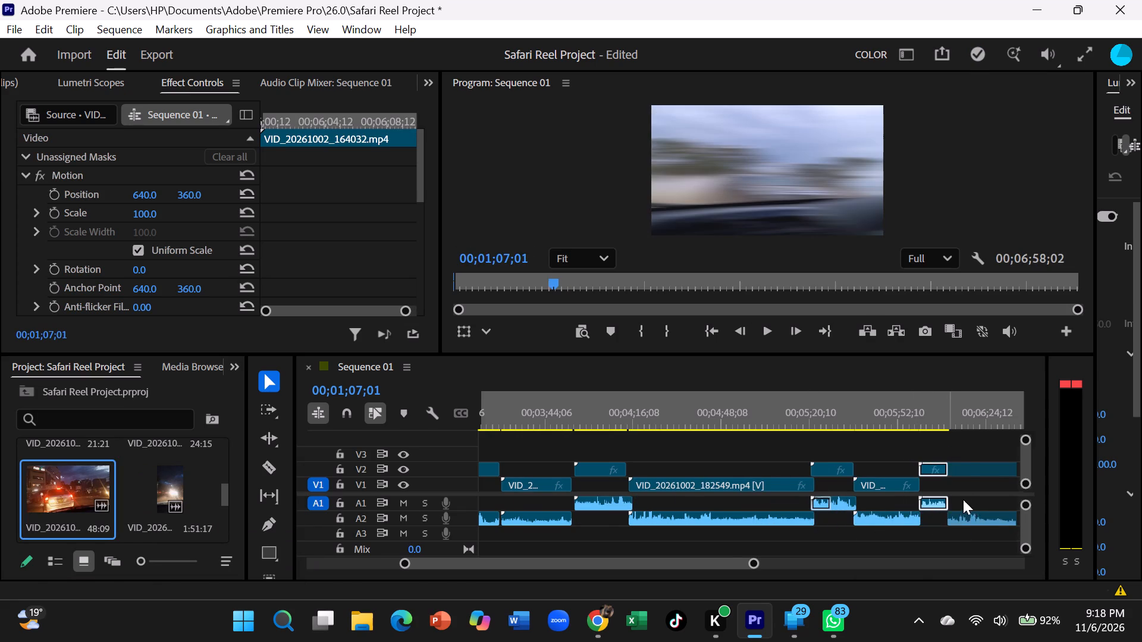
Move the video of VID_20261002_184316.mp4, the last clip in the sequence, from V2 down to V1.
{"action": "scroll", "coordinate": [950, 503], "scroll_direction": "down", "scroll_amount": 7}
{"action": "left_click_drag", "start_coordinate": [852, 470], "coordinate": [852, 484]}
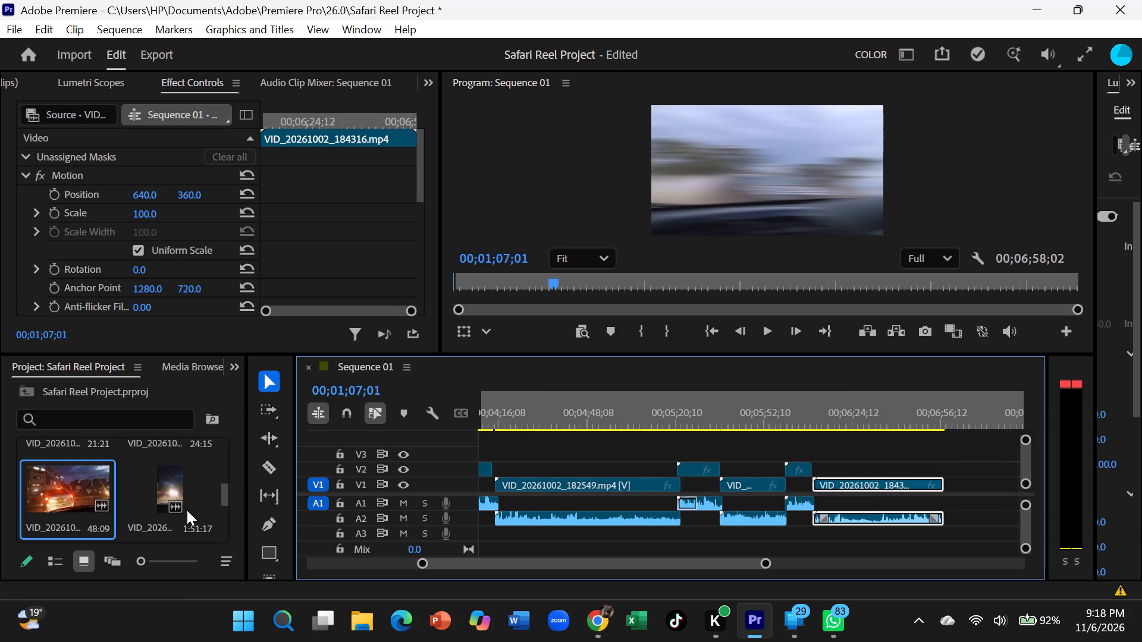
Append the 25:26 clip VID_20261002_171042.mp4 directly after VID_20261002_184316, with its video on V2 and audio on A1.
{"action": "scroll", "coordinate": [186, 511], "scroll_direction": "up", "scroll_amount": 4}
{"action": "left_click_drag", "start_coordinate": [80, 482], "coordinate": [231, 524]}
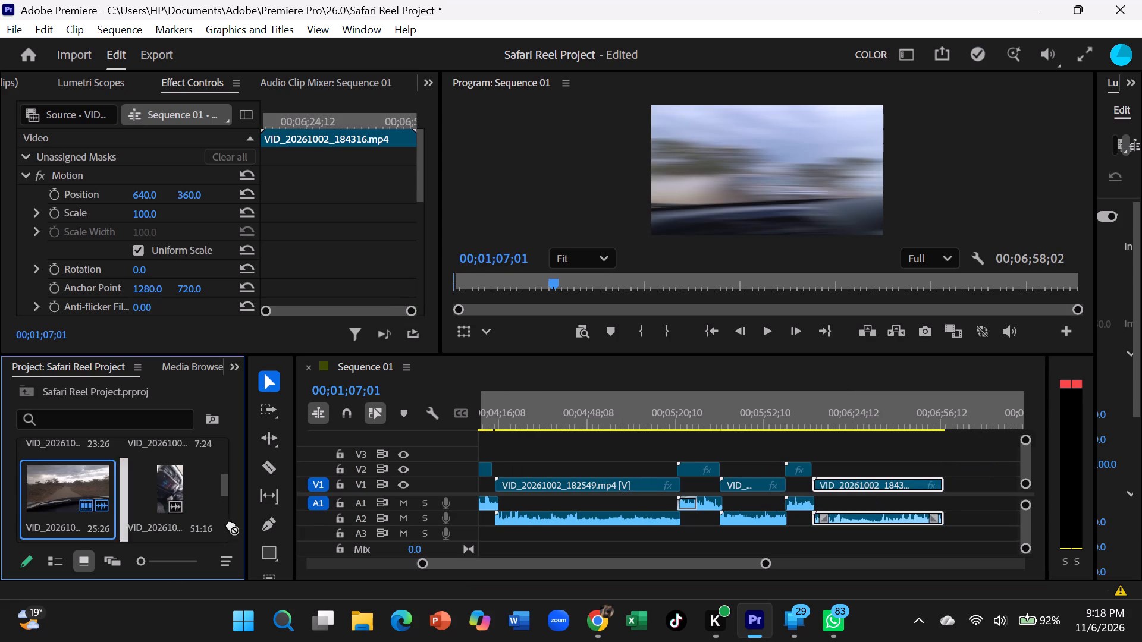
{"action": "left_click_drag", "start_coordinate": [231, 524], "coordinate": [944, 508]}
{"action": "scroll", "coordinate": [946, 505], "scroll_direction": "down", "scroll_amount": 2}
{"action": "left_click_drag", "start_coordinate": [911, 483], "coordinate": [911, 475]}
Append the 7:24 clip VID_20261002_160518.mp4 directly after VID_20261002_171042, with its video on V2 and audio on A2.
{"action": "scroll", "coordinate": [90, 512], "scroll_direction": "up", "scroll_amount": 1}
{"action": "left_click_drag", "start_coordinate": [180, 481], "coordinate": [695, 566]}
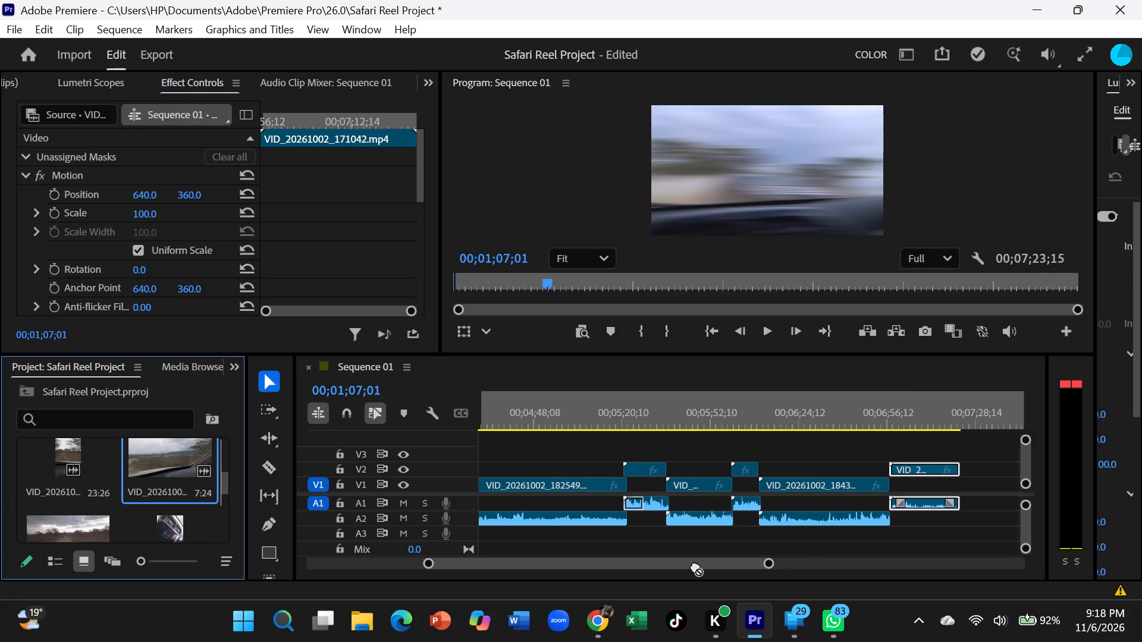
{"action": "left_click_drag", "start_coordinate": [695, 566], "coordinate": [955, 520]}
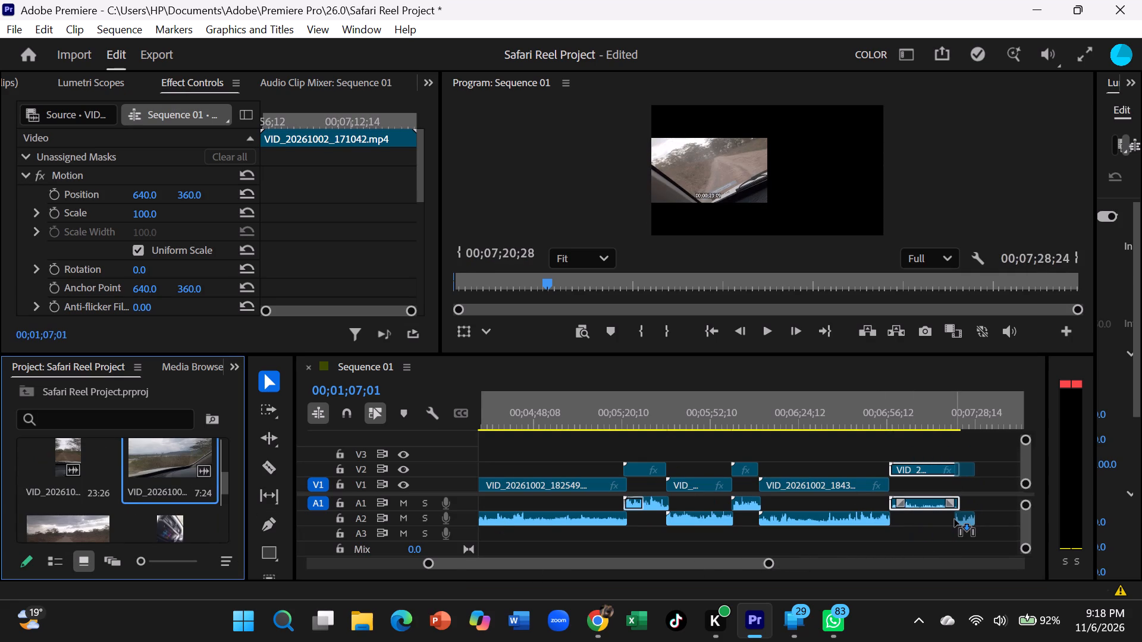
{"action": "left_click_drag", "start_coordinate": [955, 520], "coordinate": [961, 517]}
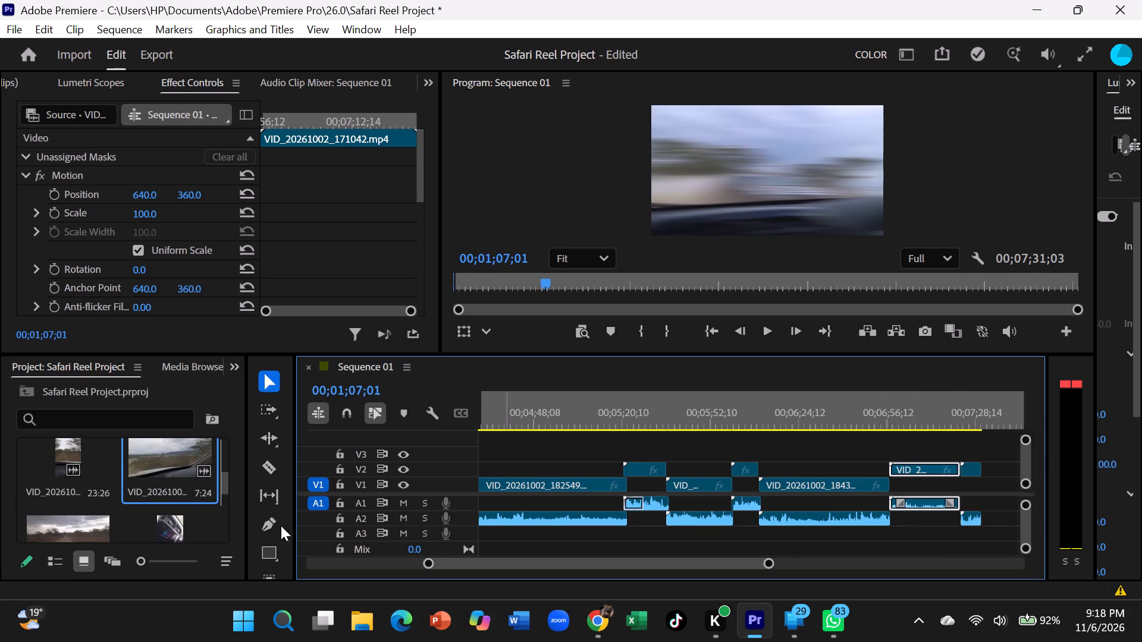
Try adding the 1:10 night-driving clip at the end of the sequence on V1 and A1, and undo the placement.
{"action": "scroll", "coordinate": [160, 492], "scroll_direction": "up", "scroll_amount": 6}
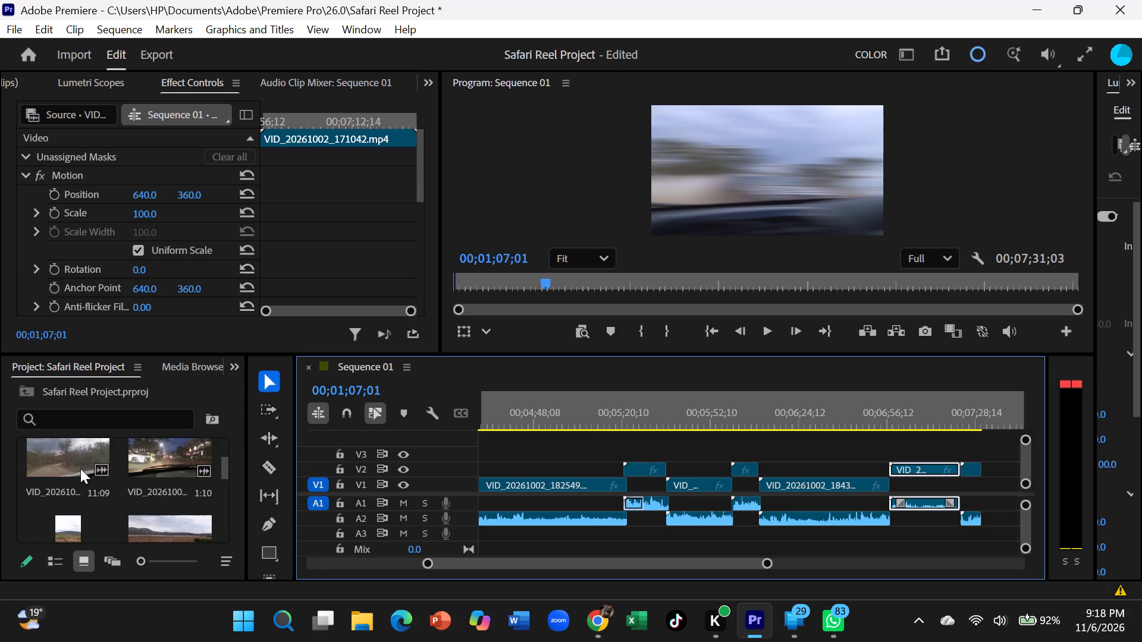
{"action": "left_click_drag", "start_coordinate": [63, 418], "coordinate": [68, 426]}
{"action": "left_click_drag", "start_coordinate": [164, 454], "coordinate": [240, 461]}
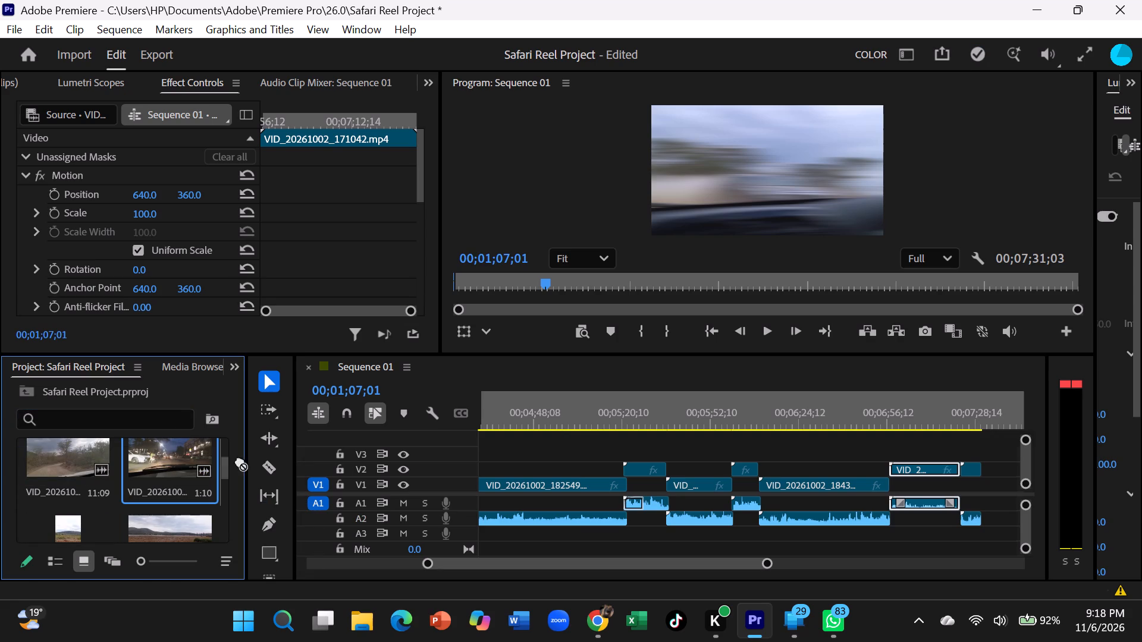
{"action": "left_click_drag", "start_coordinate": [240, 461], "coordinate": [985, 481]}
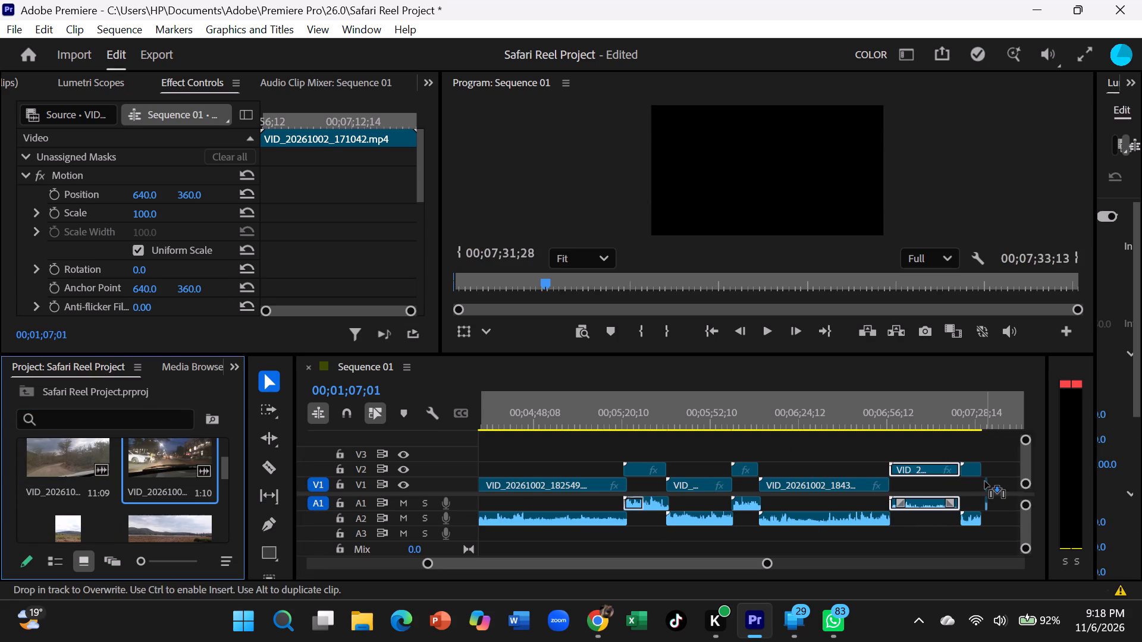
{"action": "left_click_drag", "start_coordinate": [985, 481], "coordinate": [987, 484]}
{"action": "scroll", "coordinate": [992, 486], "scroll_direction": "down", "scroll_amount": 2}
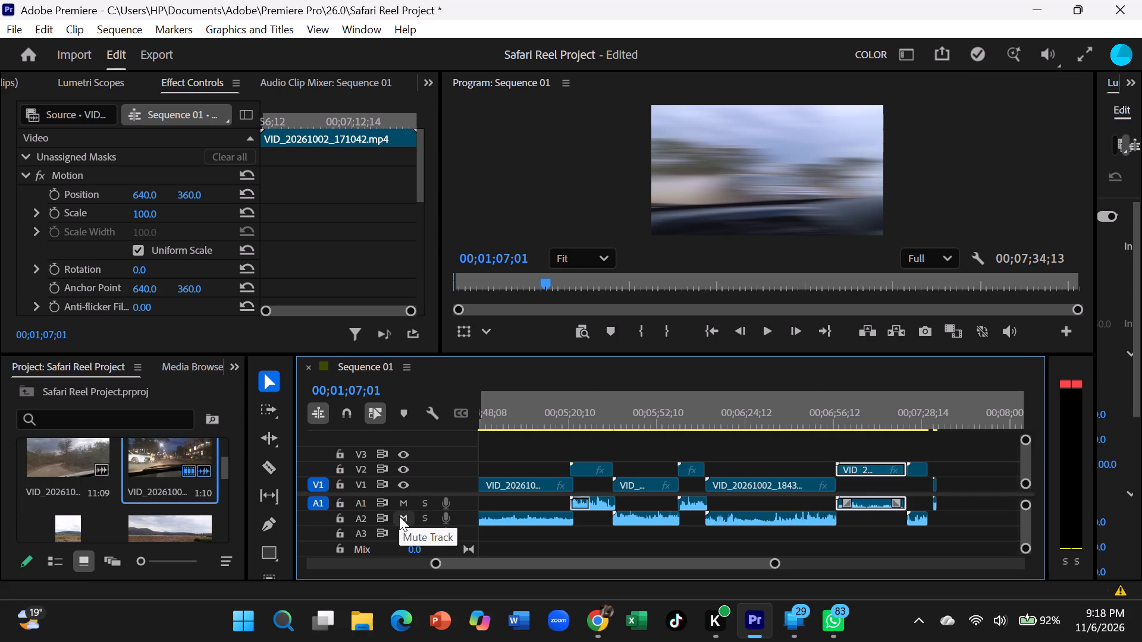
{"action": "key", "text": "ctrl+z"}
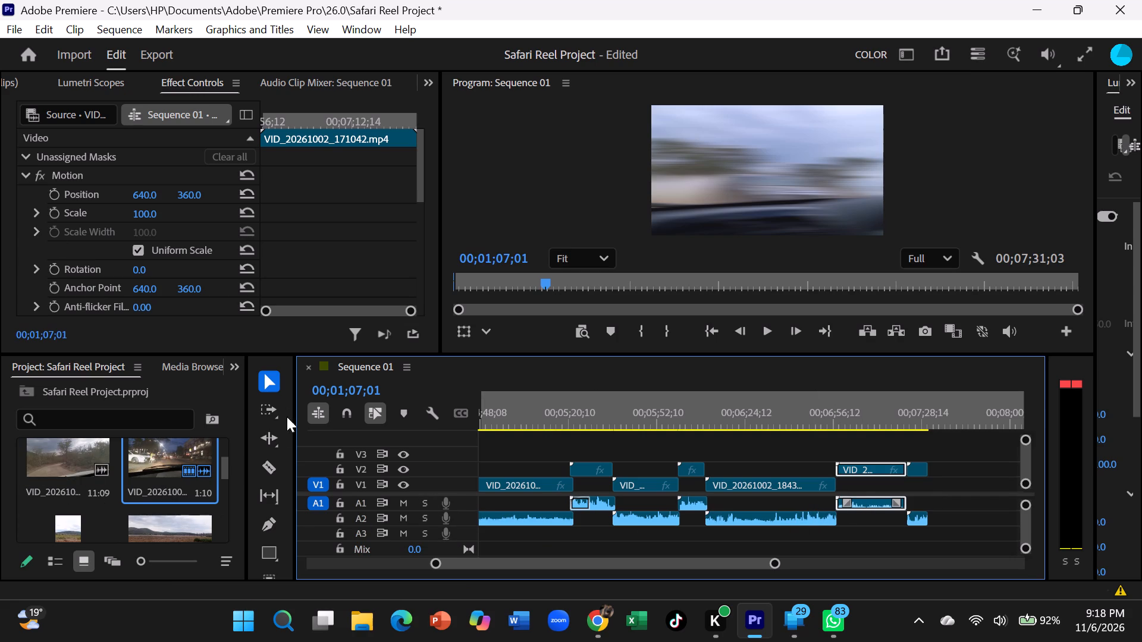
Append the 11:09 clip VID_20261002_164704.mp4 directly after VID_20261002_160518, on V1 and A1.
{"action": "left_click_drag", "start_coordinate": [82, 449], "coordinate": [980, 501]}
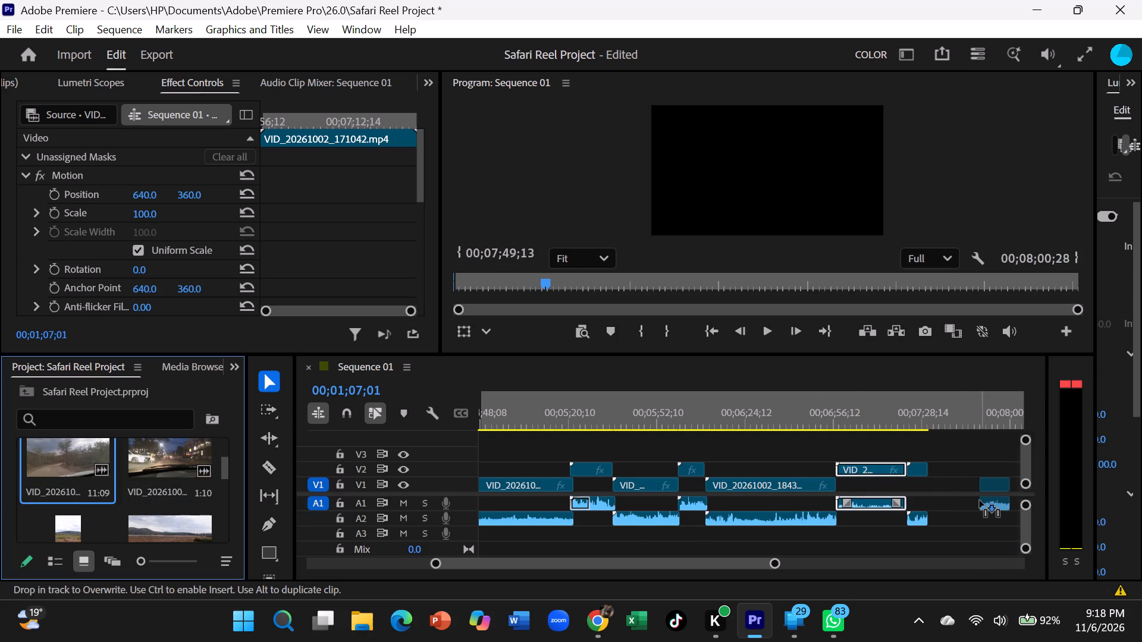
{"action": "left_click_drag", "start_coordinate": [980, 501], "coordinate": [928, 501]}
{"action": "left_click", "coordinate": [954, 483]}
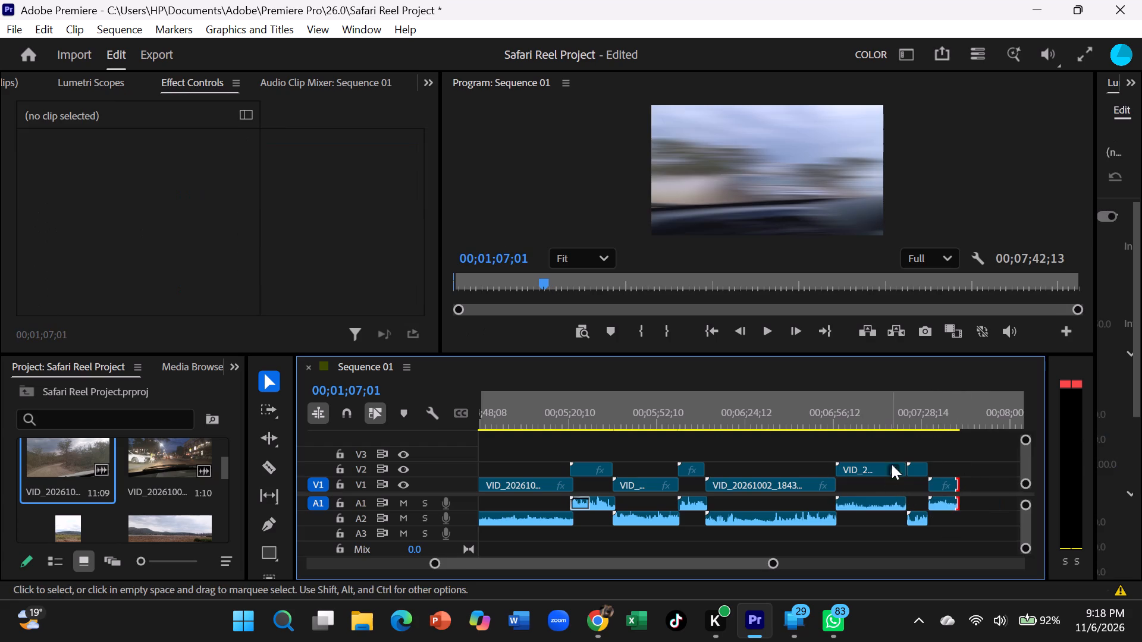
Move the video of the 7:24 clip VID_20261002_160518.mp4 from V2 down to V1, just after VID_20261002_171042.
{"action": "left_click_drag", "start_coordinate": [914, 468], "coordinate": [908, 495]}
{"action": "left_click_drag", "start_coordinate": [913, 471], "coordinate": [911, 495]}
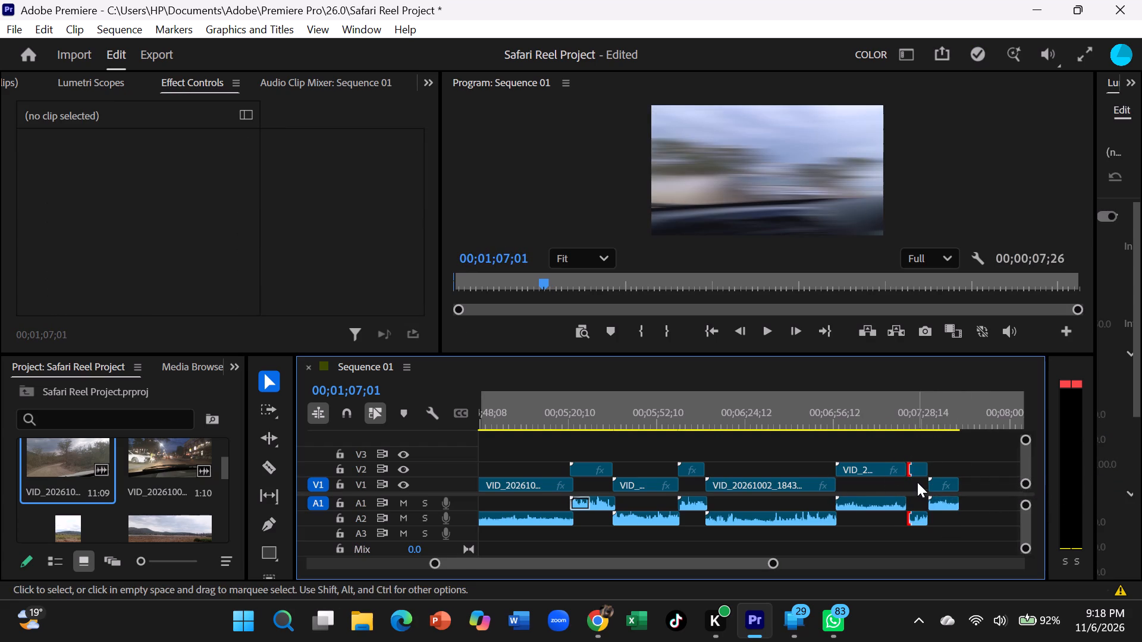
{"action": "left_click_drag", "start_coordinate": [917, 478], "coordinate": [910, 477]}
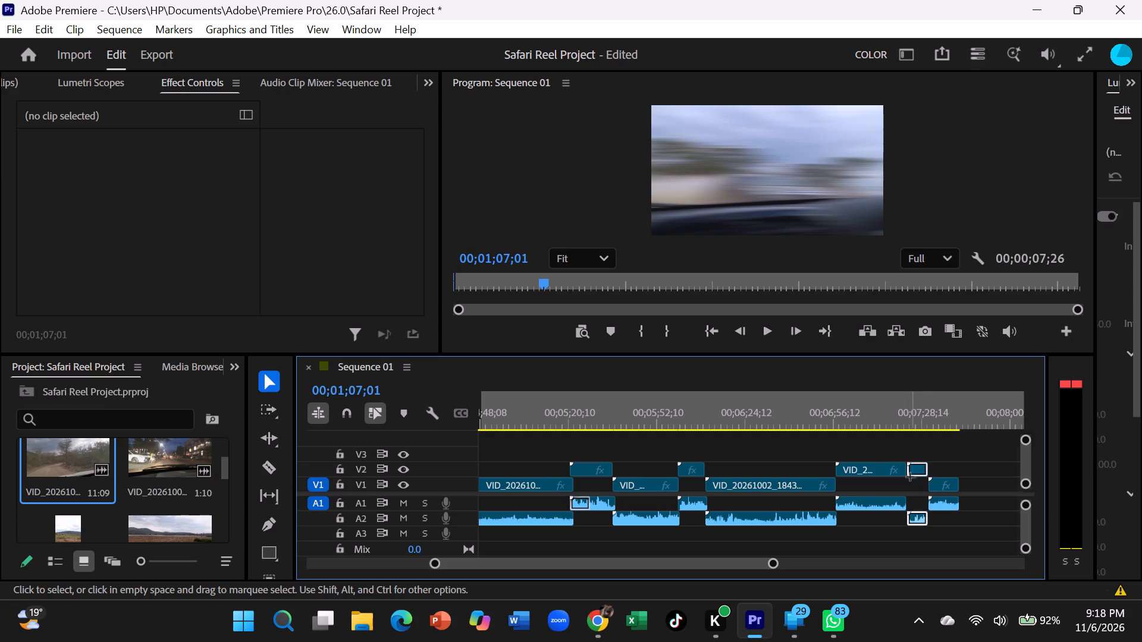
{"action": "left_click_drag", "start_coordinate": [910, 477], "coordinate": [910, 476]}
{"action": "left_click_drag", "start_coordinate": [915, 467], "coordinate": [912, 487]}
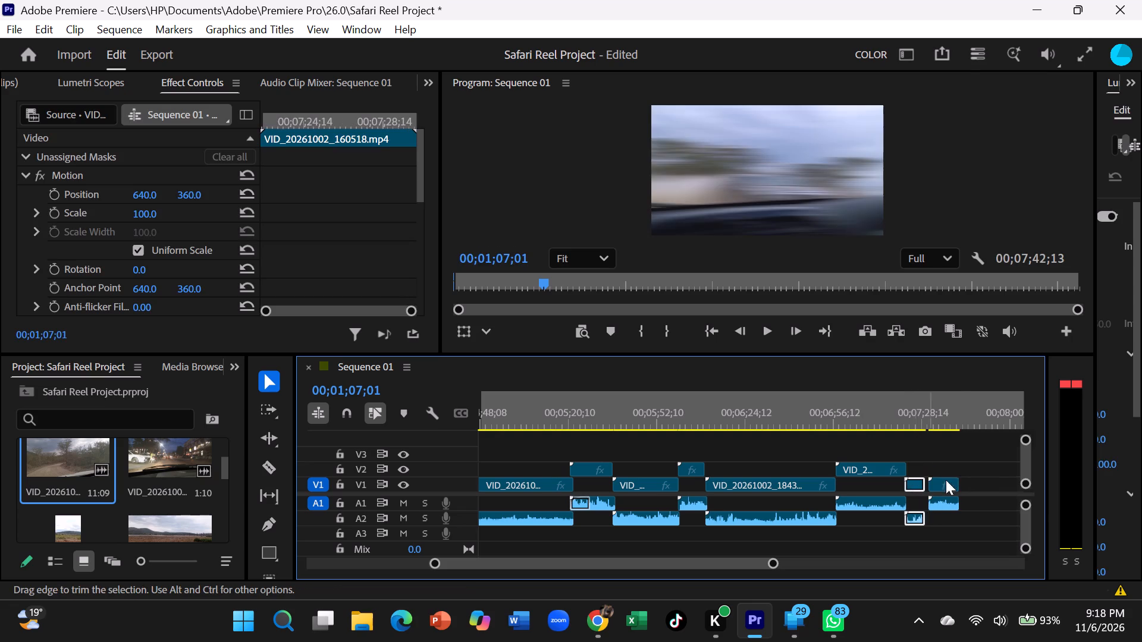
Move the video of VID_20261002_164704.mp4 from V1 up to V2, starting right where VID_20261002_160518 ends.
{"action": "left_click_drag", "start_coordinate": [950, 491], "coordinate": [940, 470]}
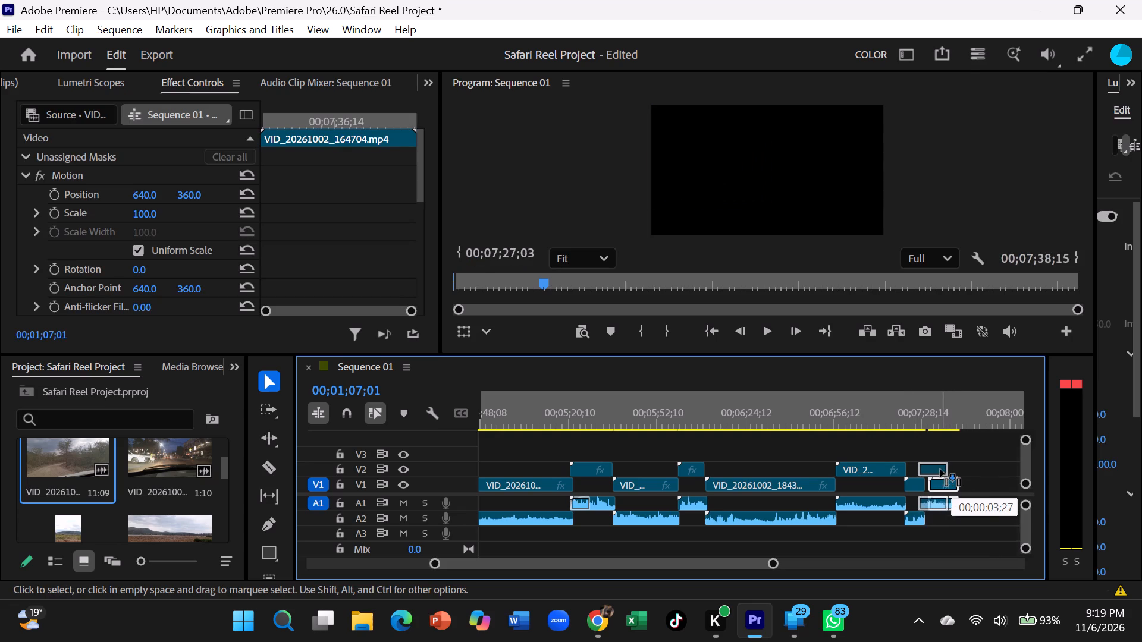
{"action": "left_click_drag", "start_coordinate": [940, 470], "coordinate": [949, 462]}
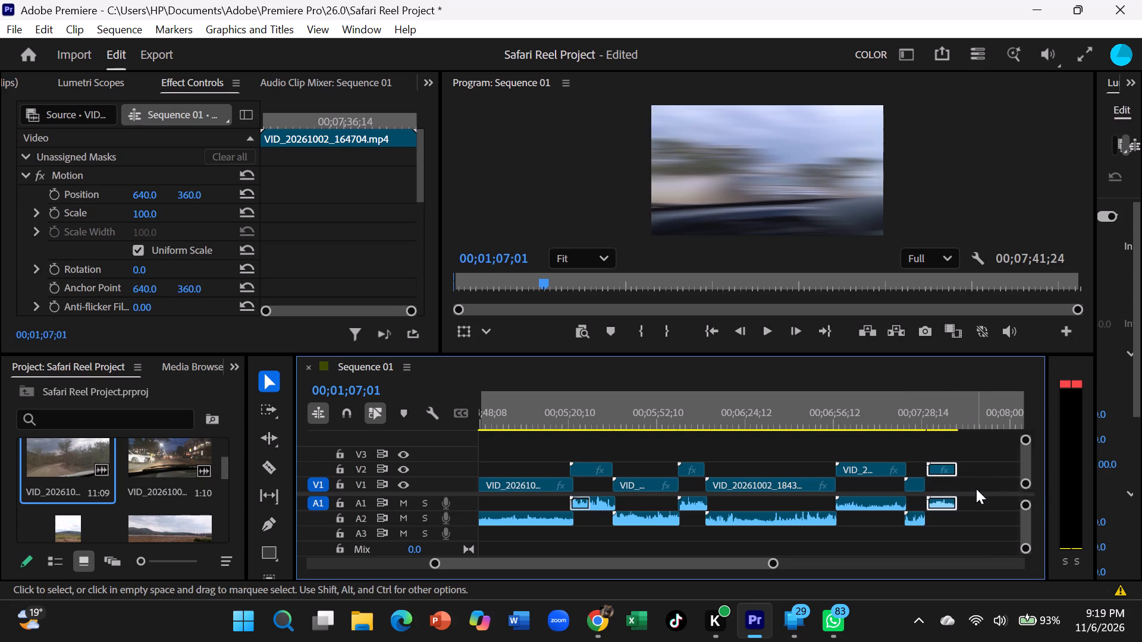
Return the playhead to 00;00;00;00 and play the sequence from the start to review the edit.
{"action": "scroll", "coordinate": [807, 475], "scroll_direction": "up", "scroll_amount": 20}
{"action": "scroll", "coordinate": [807, 475], "scroll_direction": "up", "scroll_amount": 9}
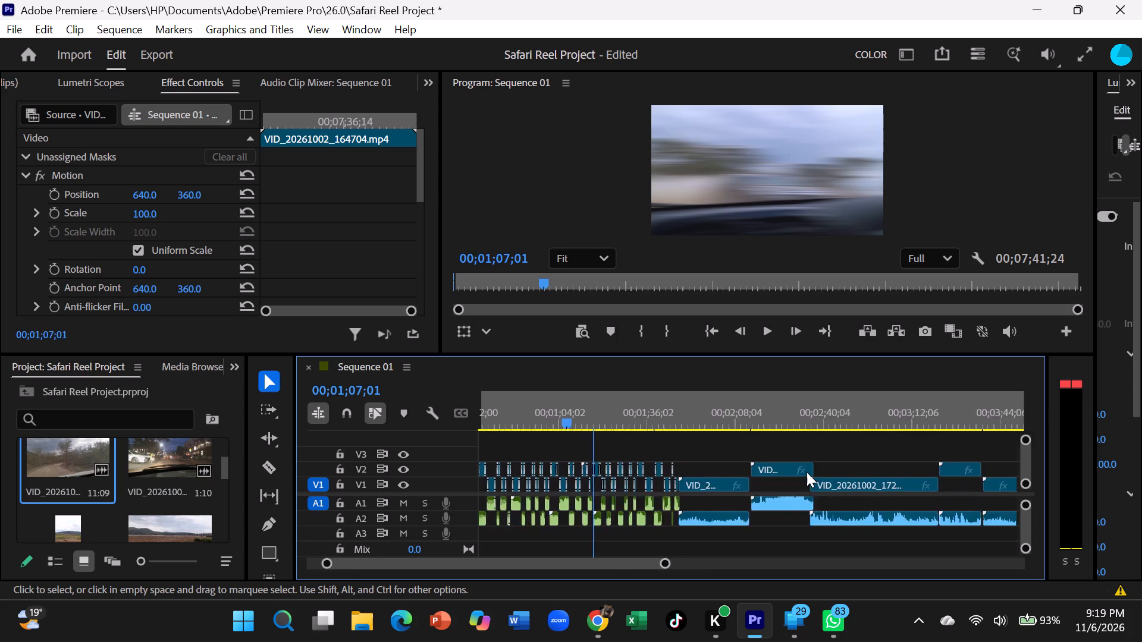
{"action": "scroll", "coordinate": [807, 472], "scroll_direction": "up", "scroll_amount": 15}
{"action": "left_click_drag", "start_coordinate": [663, 420], "coordinate": [604, 436]}
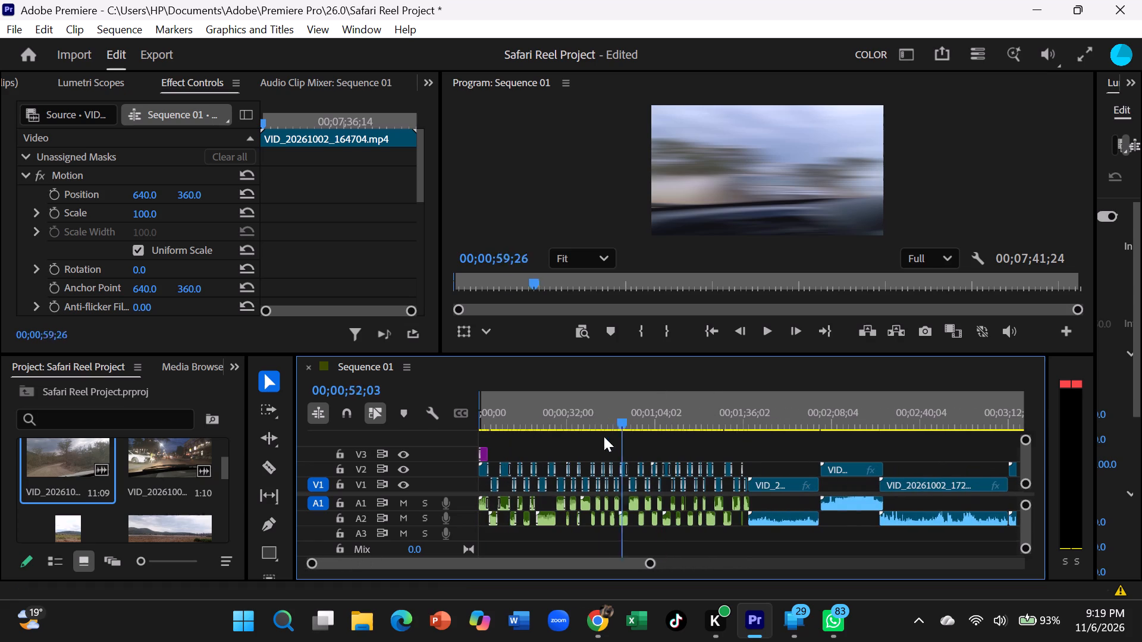
{"action": "left_click_drag", "start_coordinate": [604, 436], "coordinate": [428, 543]}
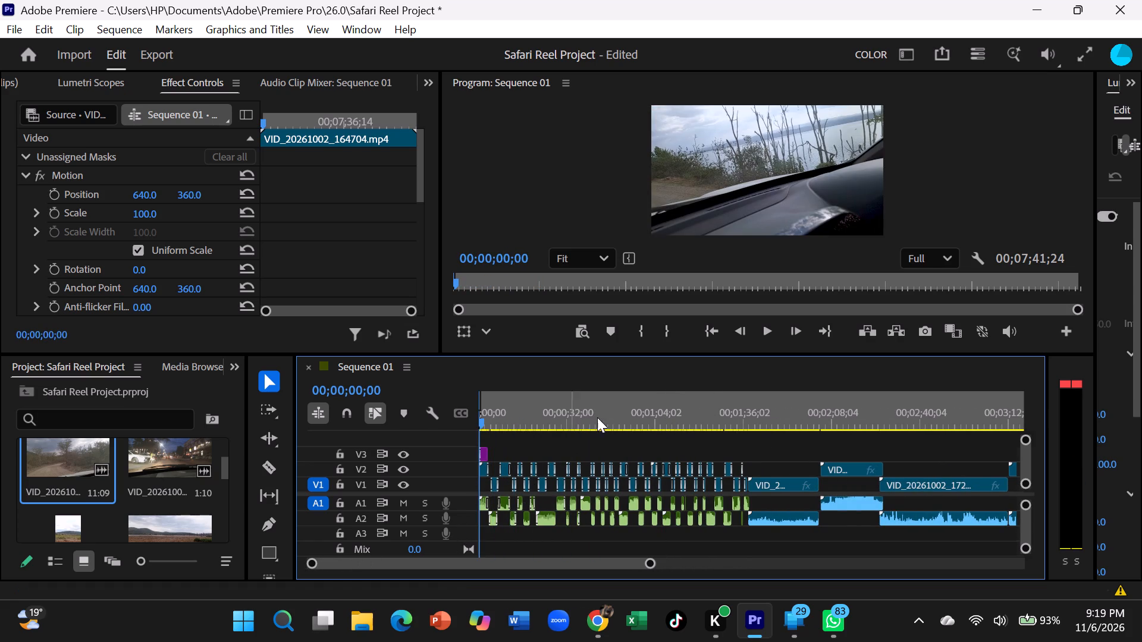
{"action": "left_click", "coordinate": [767, 336]}
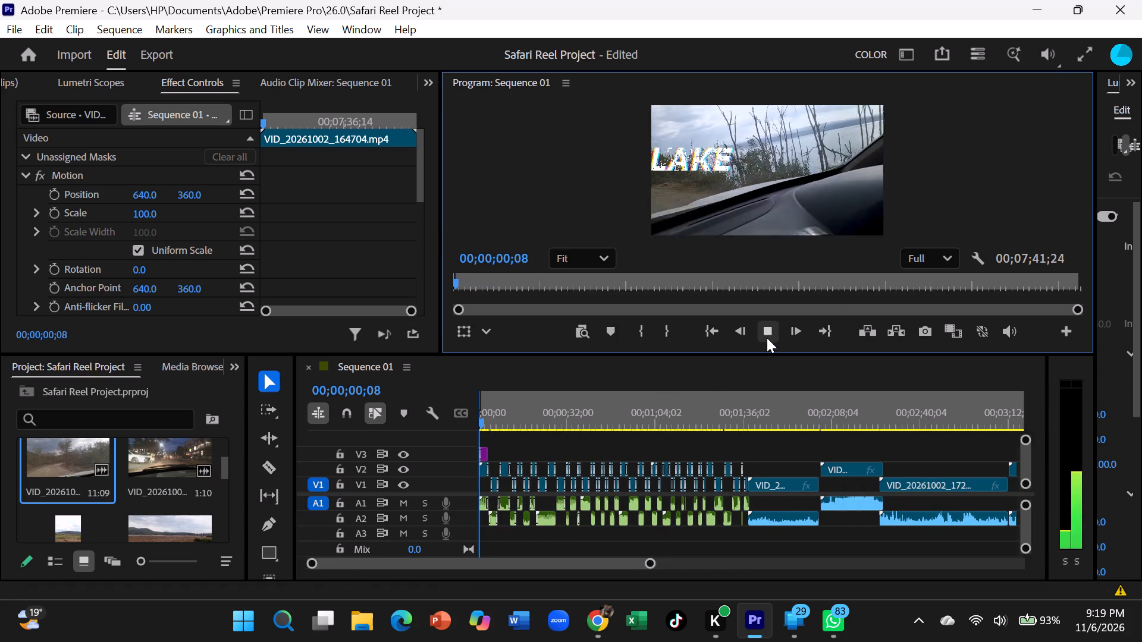
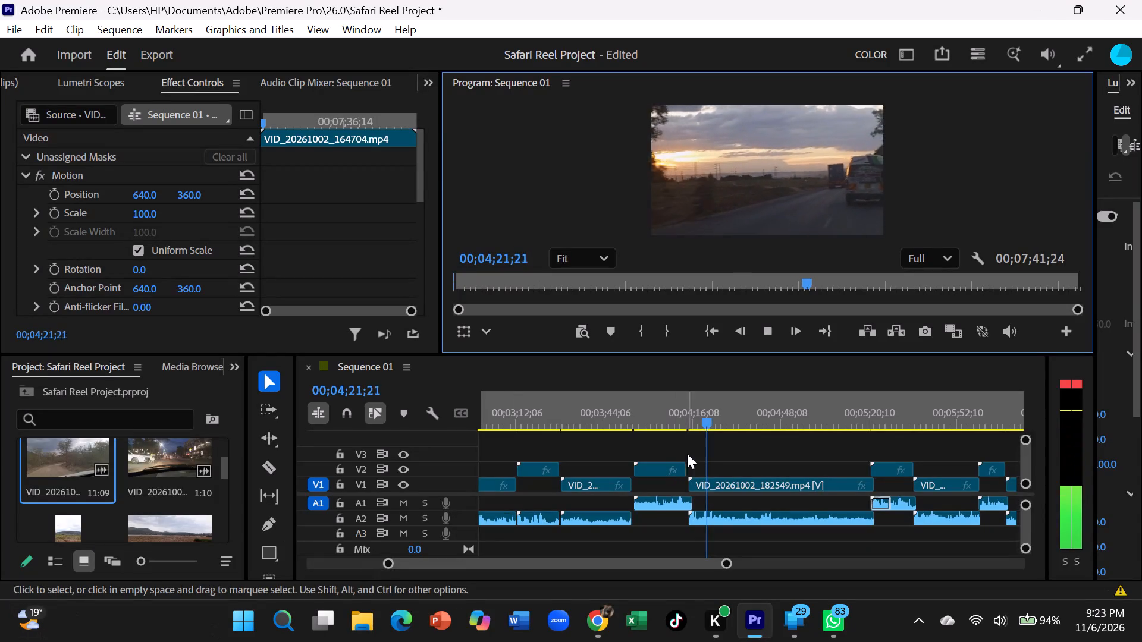
Move the playhead back to 00;03;38;18 and play the sequence from there to review that section again.
{"action": "left_click_drag", "start_coordinate": [710, 423], "coordinate": [589, 473]}
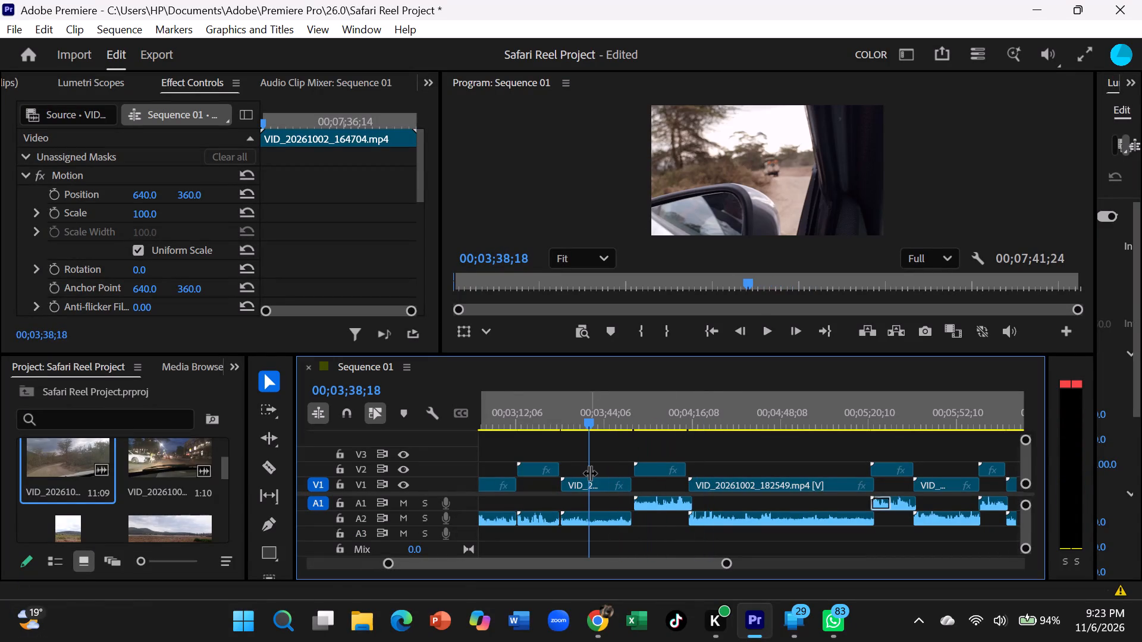
{"action": "left_click", "coordinate": [762, 328]}
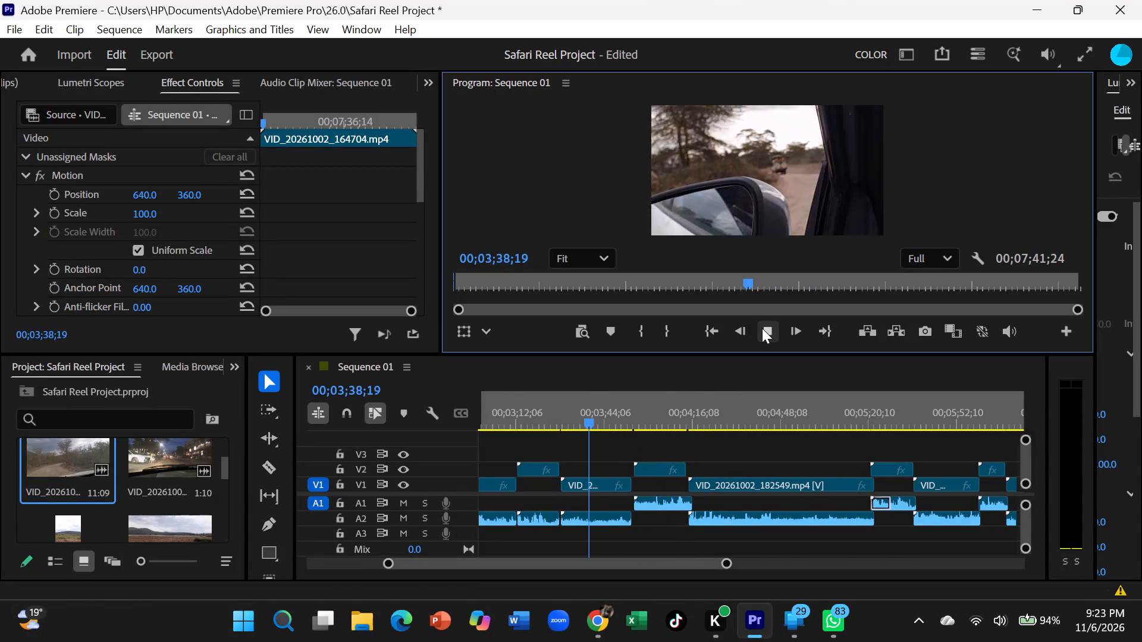
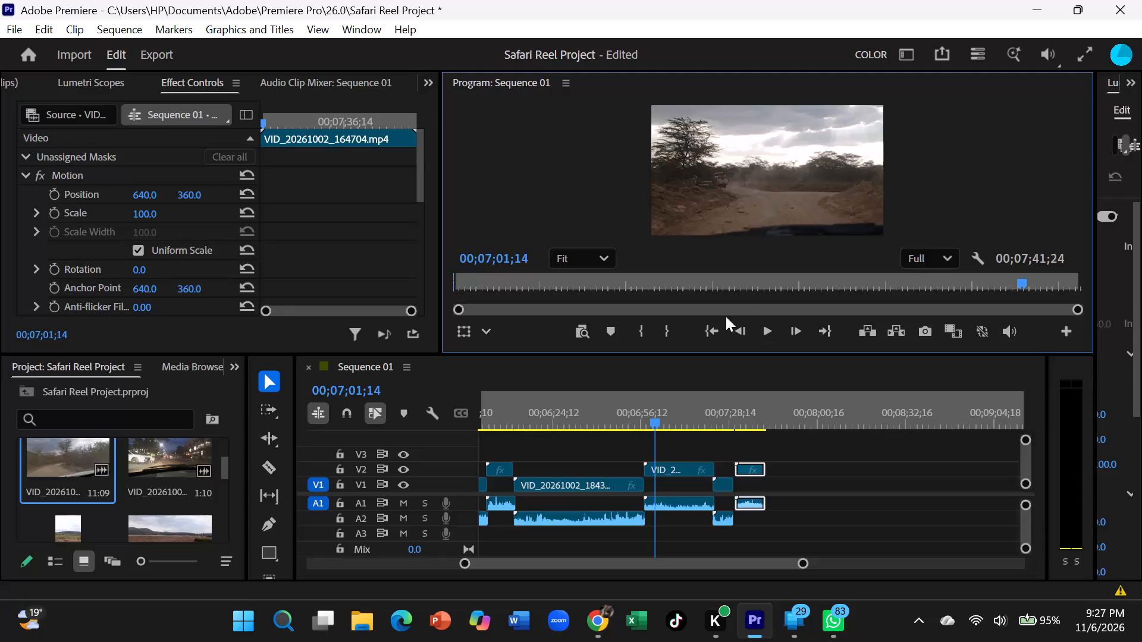
Scrub the playhead back through Sequence 01 to its very beginning at 00;00;00;00.
{"action": "left_click_drag", "start_coordinate": [644, 423], "coordinate": [628, 426]}
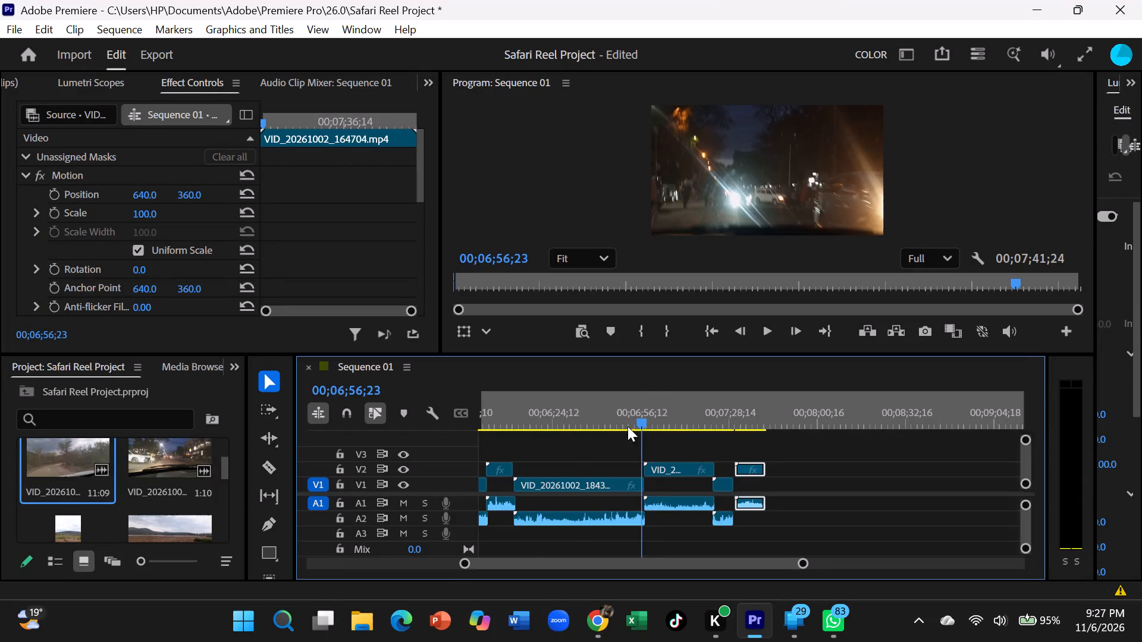
{"action": "left_click_drag", "start_coordinate": [628, 426], "coordinate": [403, 494]}
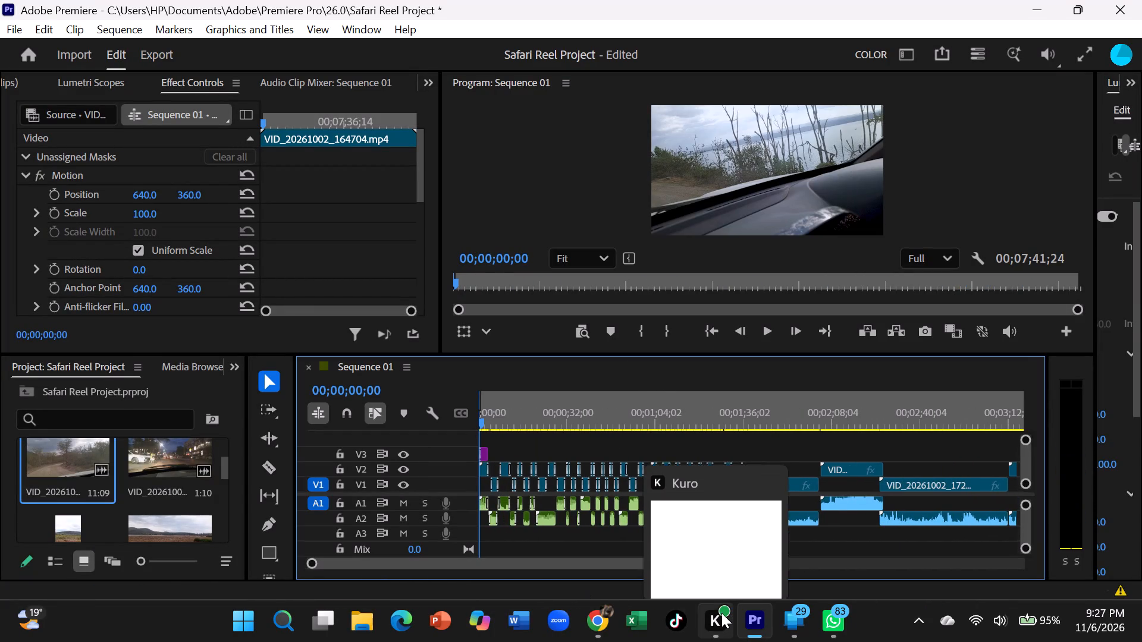